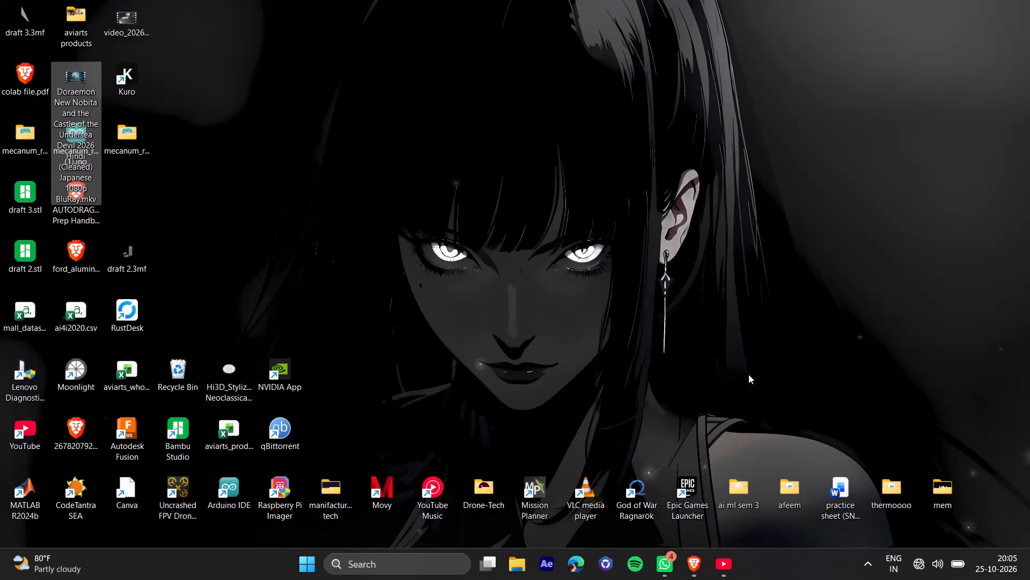
Open the list of available Wi-Fi networks.
{"action": "left_click", "coordinate": [921, 571]}
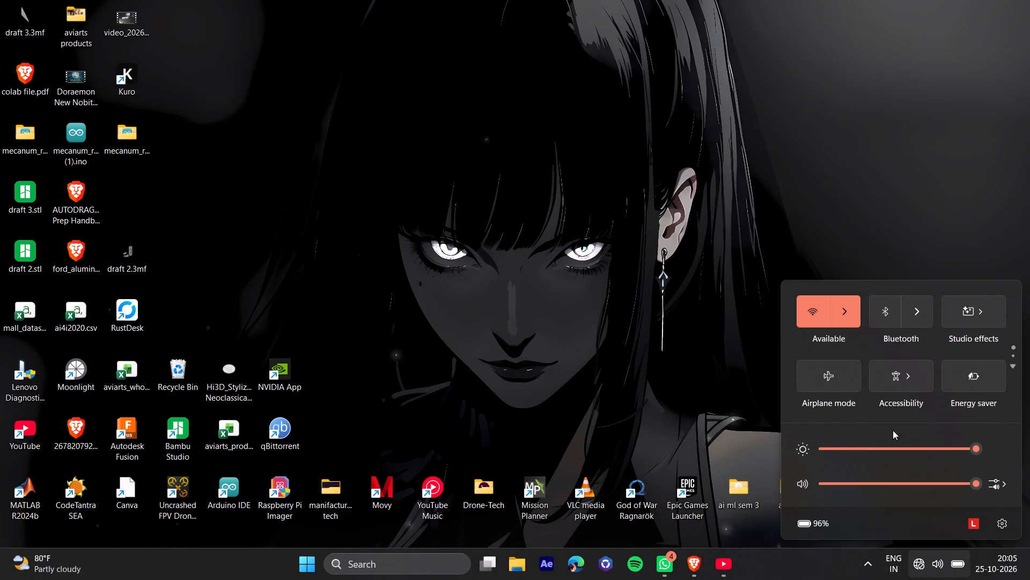
{"action": "left_click", "coordinate": [846, 302]}
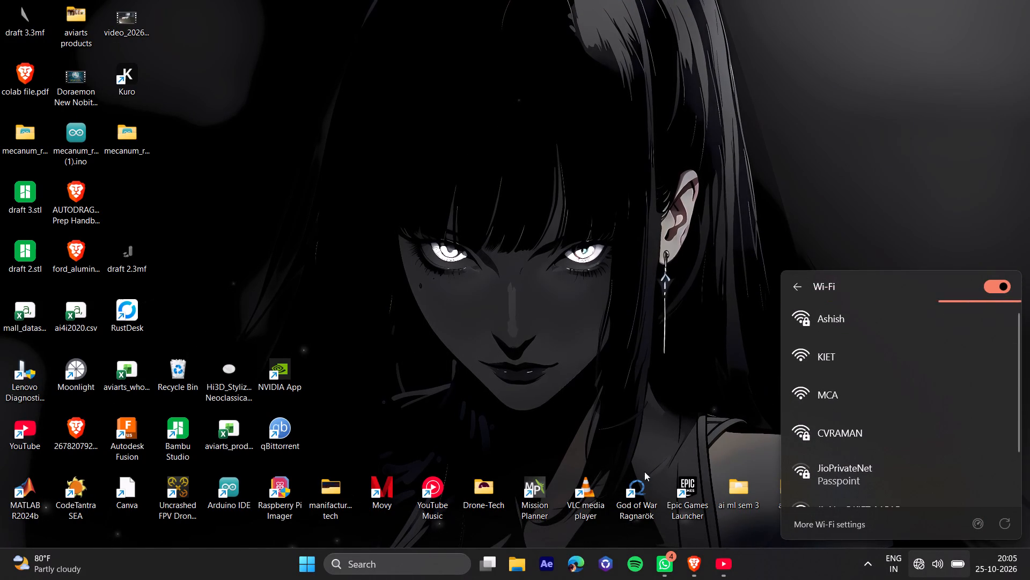
Launch Mission Planner from the desktop.
{"action": "double_click", "coordinate": [524, 491]}
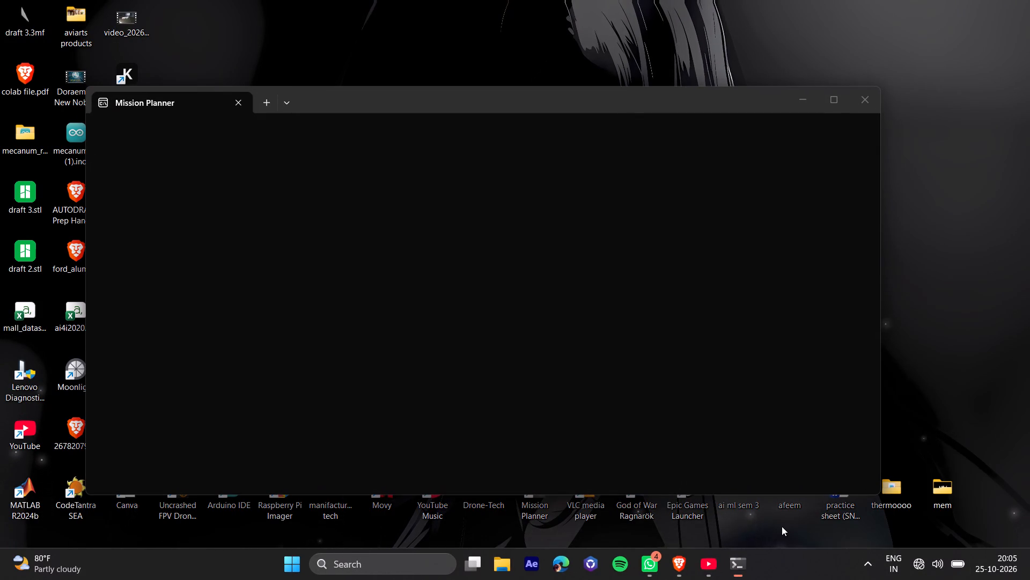
Look through the available Wi-Fi networks for the one needed and rescan the list.
{"action": "left_click", "coordinate": [908, 559]}
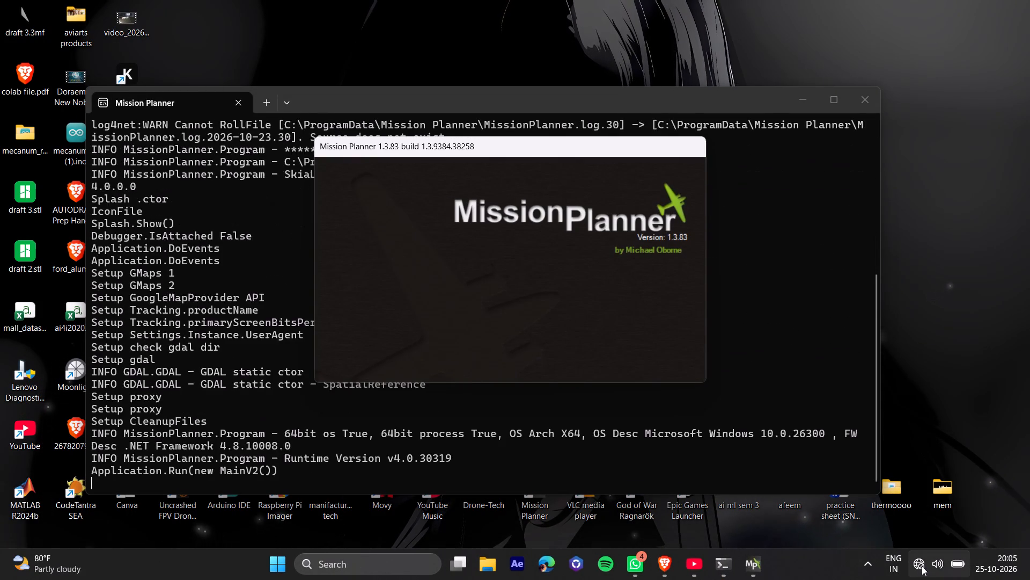
{"action": "left_click", "coordinate": [918, 567]}
{"action": "left_click", "coordinate": [852, 315]}
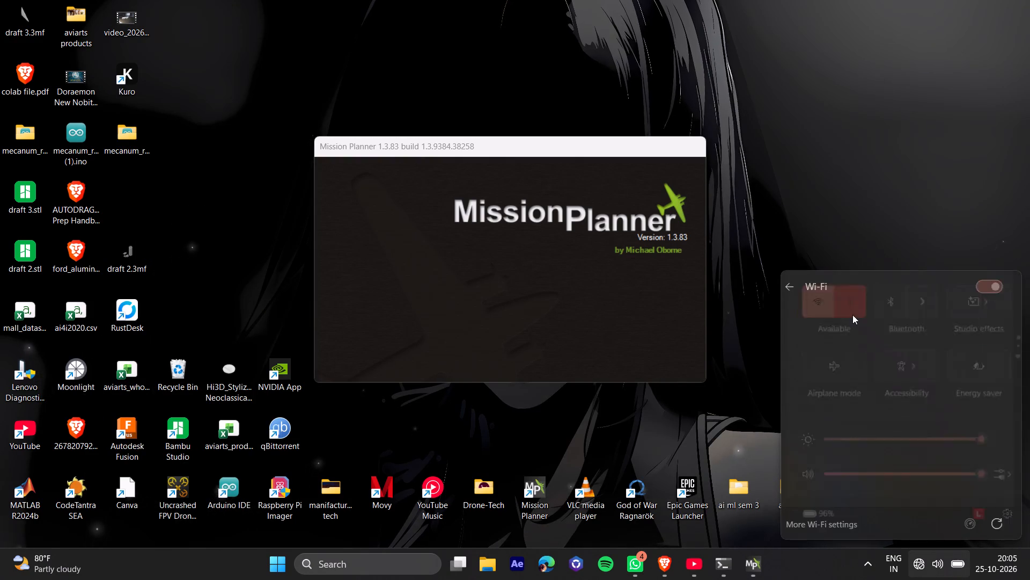
{"action": "scroll", "coordinate": [867, 429], "scroll_direction": "down", "scroll_amount": 2}
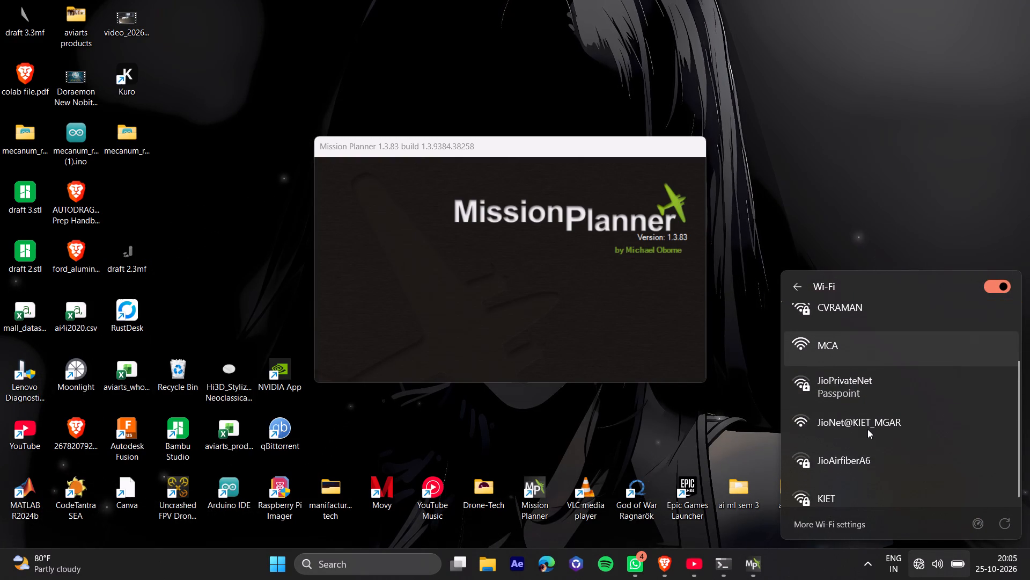
{"action": "scroll", "coordinate": [867, 429], "scroll_direction": "down", "scroll_amount": 1}
{"action": "scroll", "coordinate": [855, 424], "scroll_direction": "up", "scroll_amount": 7}
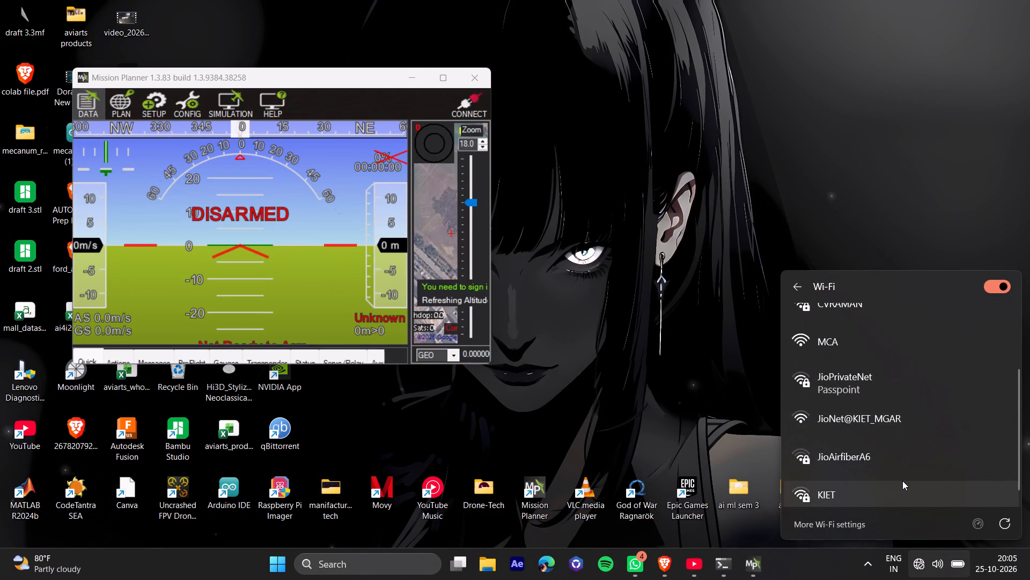
{"action": "scroll", "coordinate": [902, 481], "scroll_direction": "up", "scroll_amount": 5}
{"action": "left_click", "coordinate": [1012, 526]}
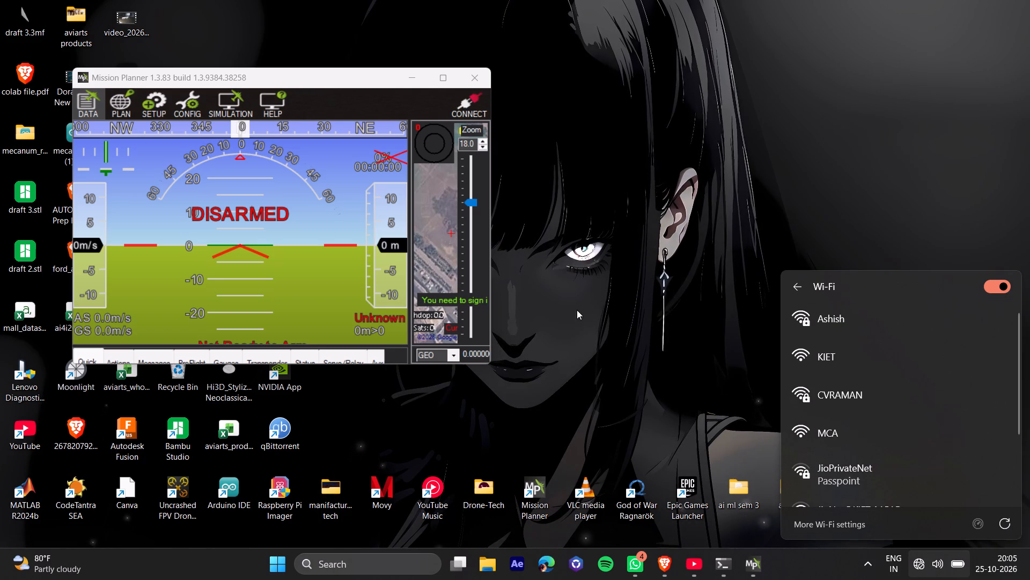
Maximize the Mission Planner window.
{"action": "left_click", "coordinate": [447, 76]}
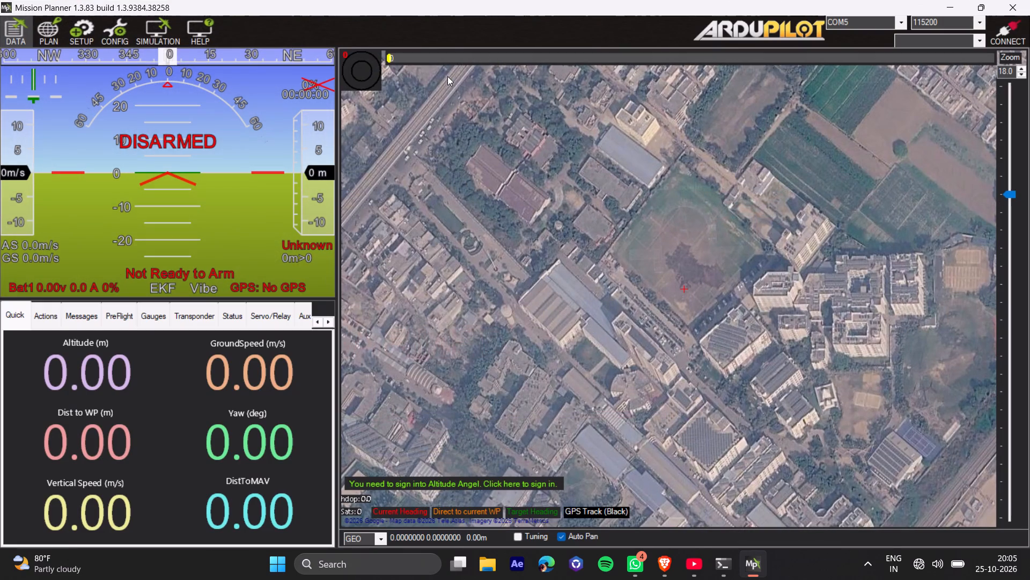
Check the available Wi-Fi networks again, rescanning the list repeatedly for the one needed.
{"action": "left_click", "coordinate": [933, 561]}
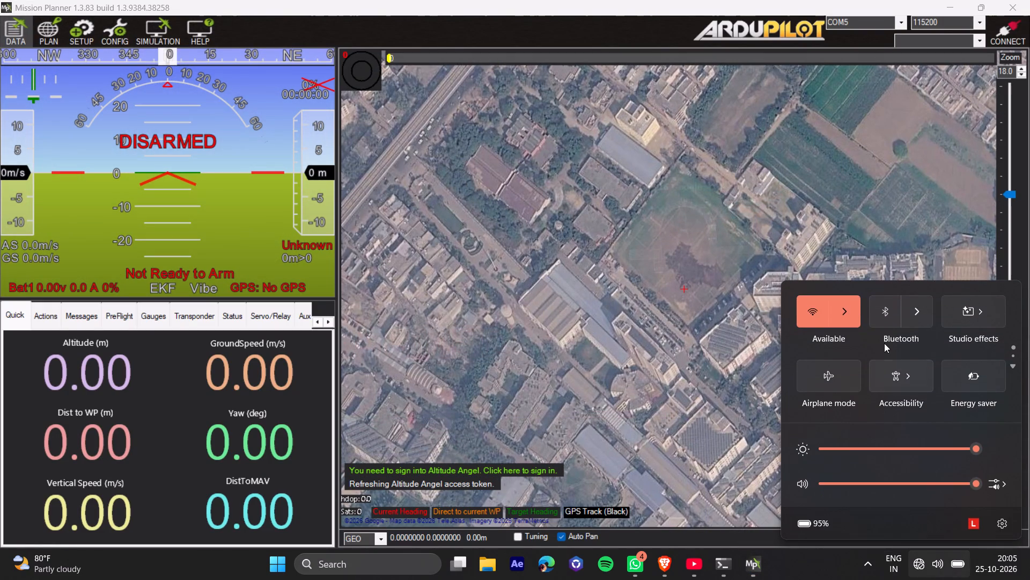
{"action": "left_click", "coordinate": [845, 309]}
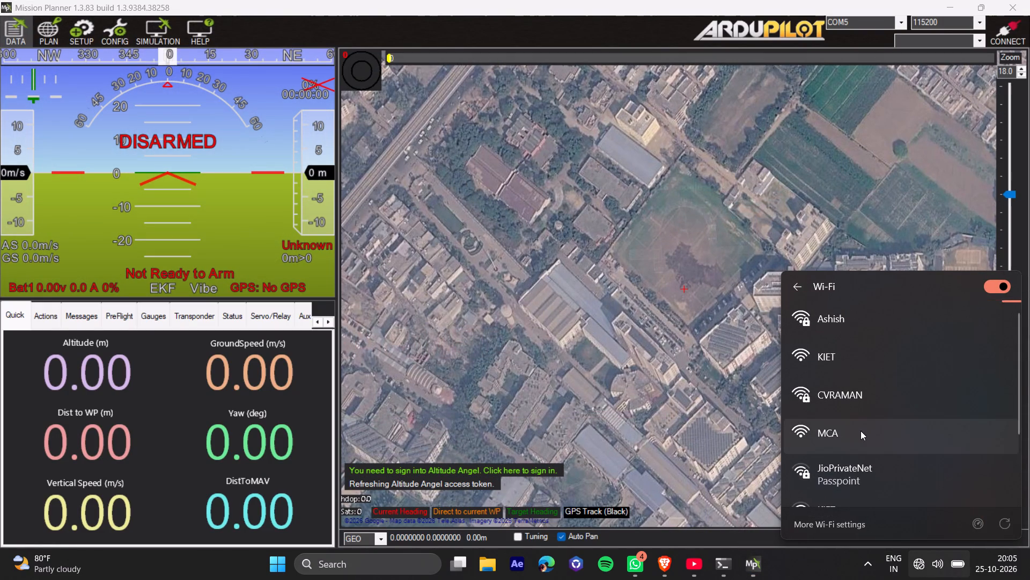
{"action": "scroll", "coordinate": [860, 431], "scroll_direction": "down", "scroll_amount": 3}
{"action": "scroll", "coordinate": [860, 431], "scroll_direction": "up", "scroll_amount": 6}
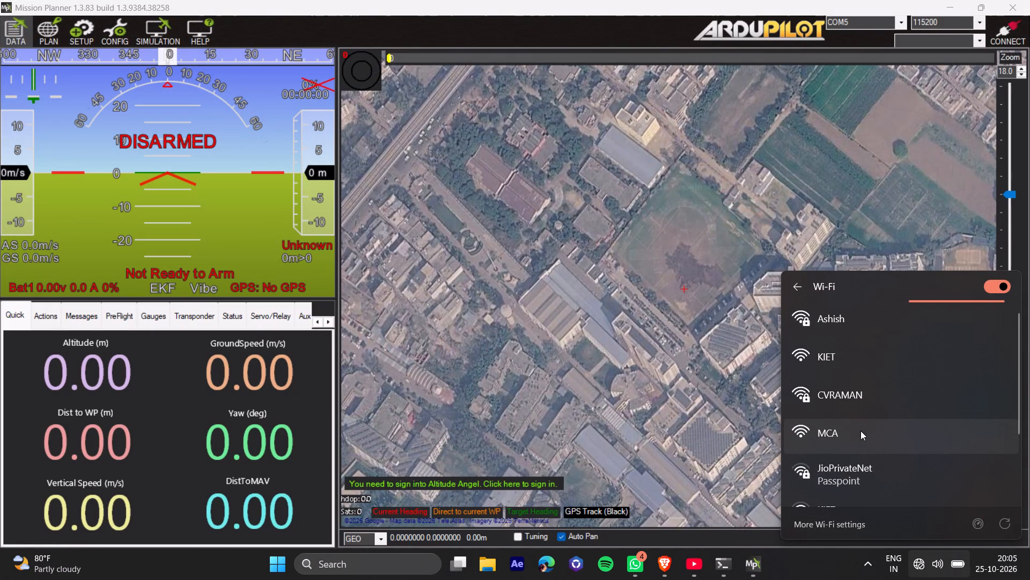
{"action": "left_click", "coordinate": [1000, 525]}
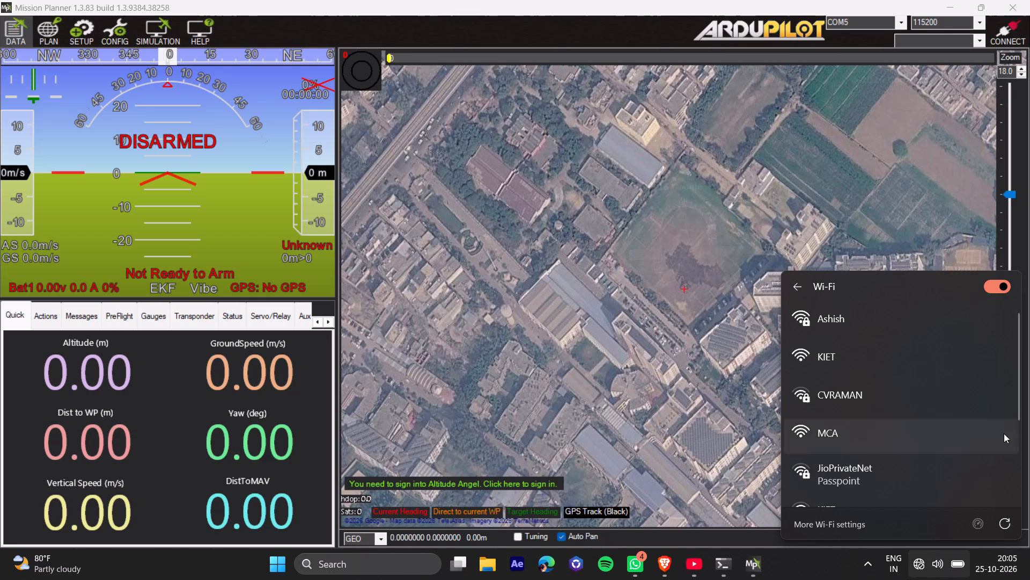
{"action": "left_click", "coordinate": [1004, 532]}
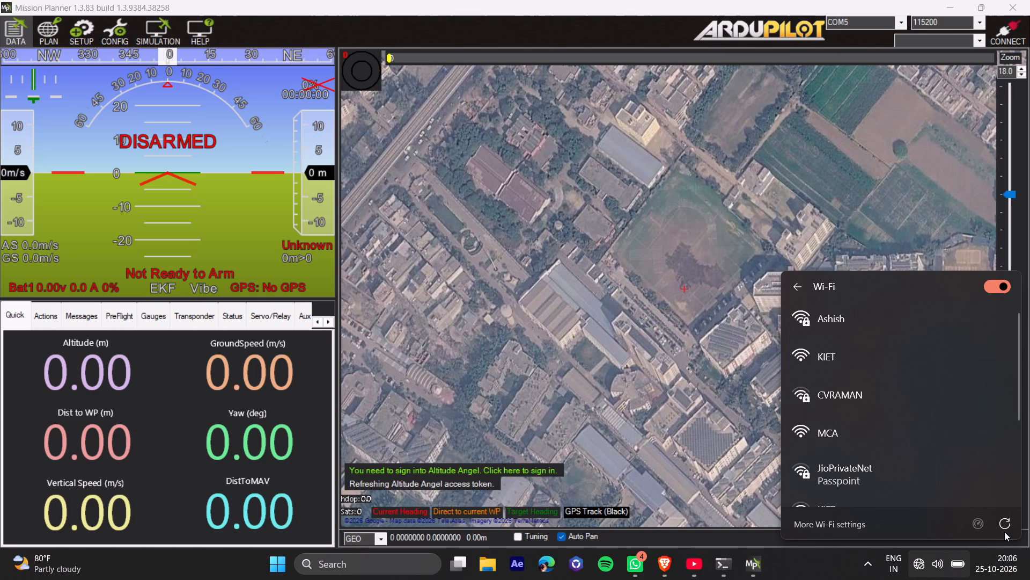
{"action": "left_click", "coordinate": [1005, 525]}
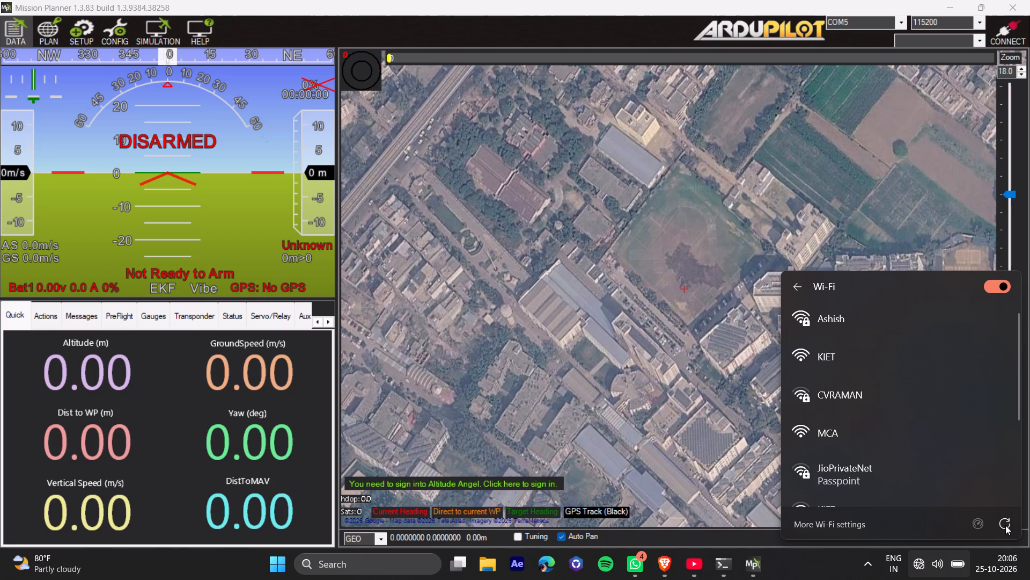
{"action": "triple_click", "coordinate": [1005, 525]}
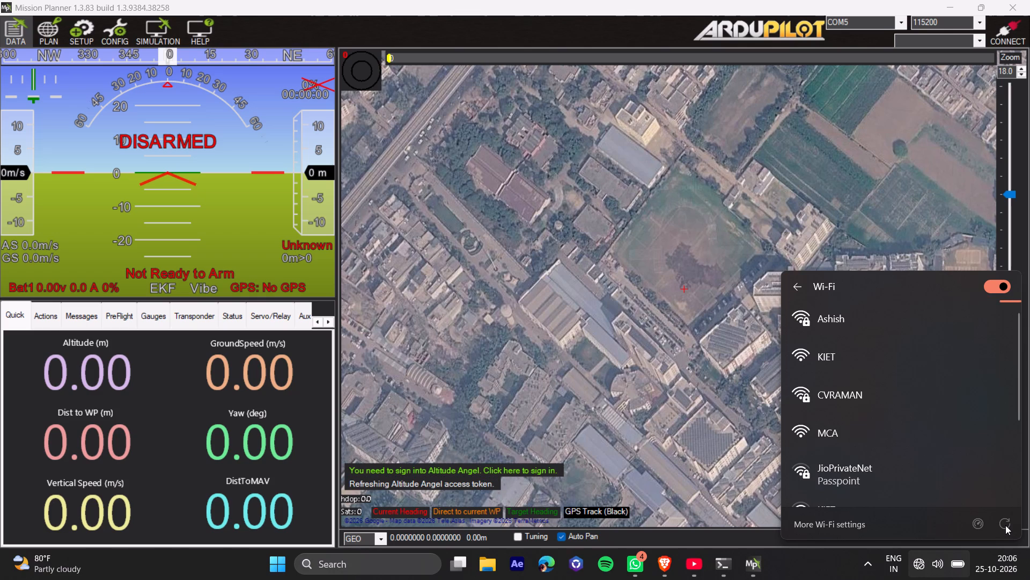
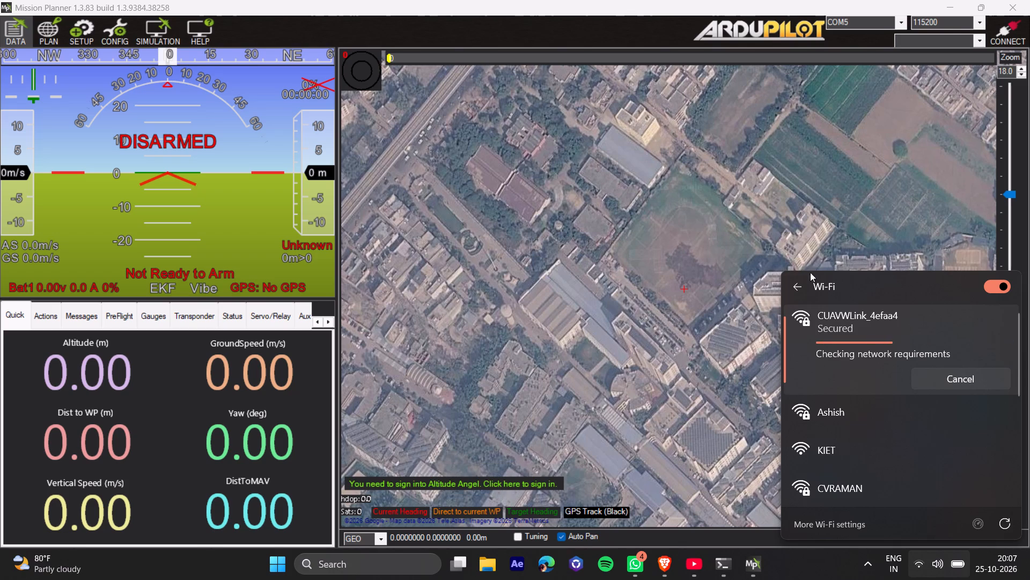
Reopen the Wi-Fi network list to check the connection to CUAVWLink_4efaa4.
{"action": "left_click", "coordinate": [799, 282]}
{"action": "left_click", "coordinate": [849, 307]}
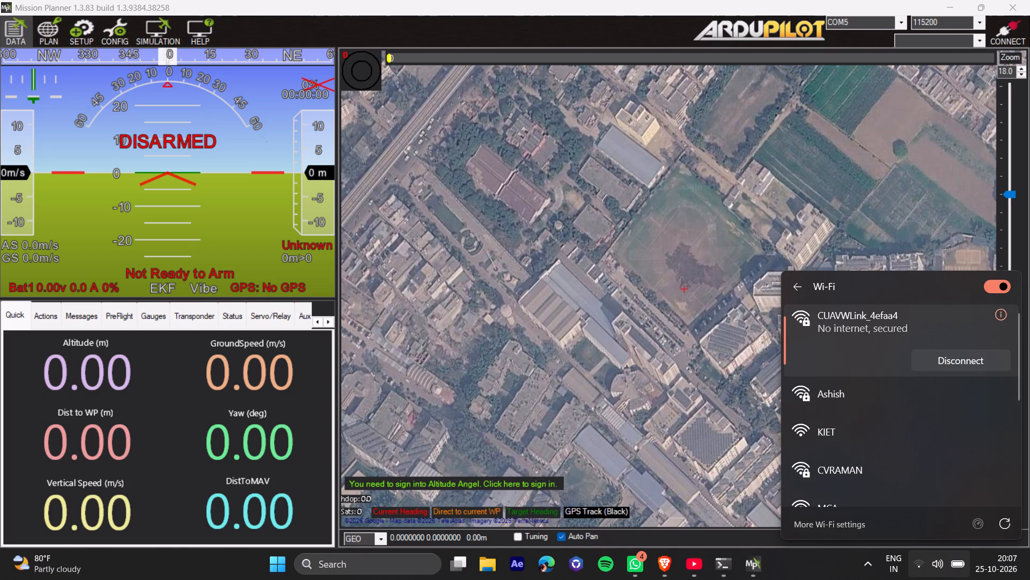
Set the connection type to UDP and try to connect Mission Planner to the vehicle.
{"action": "left_click", "coordinate": [897, 20]}
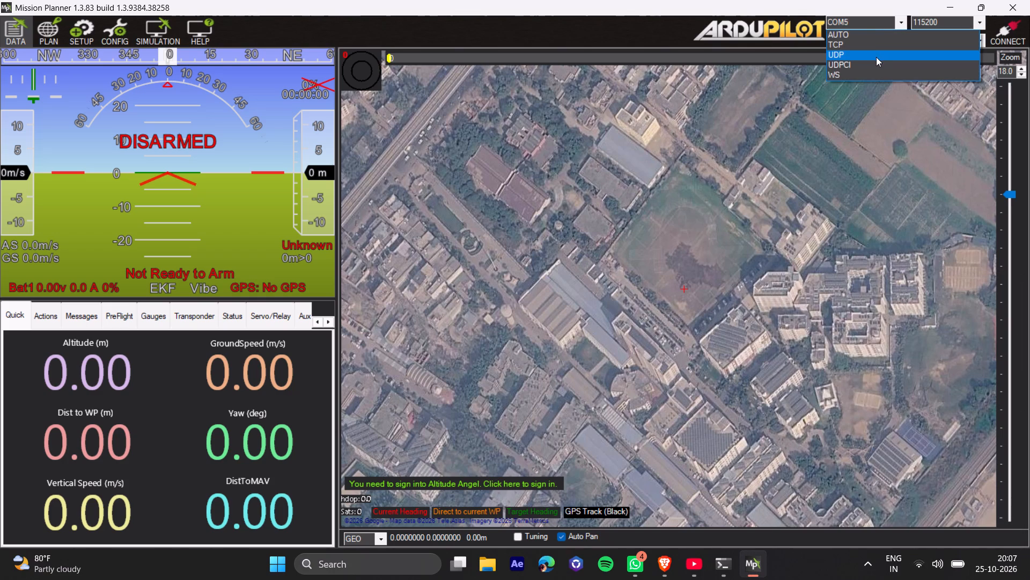
{"action": "left_click", "coordinate": [876, 57]}
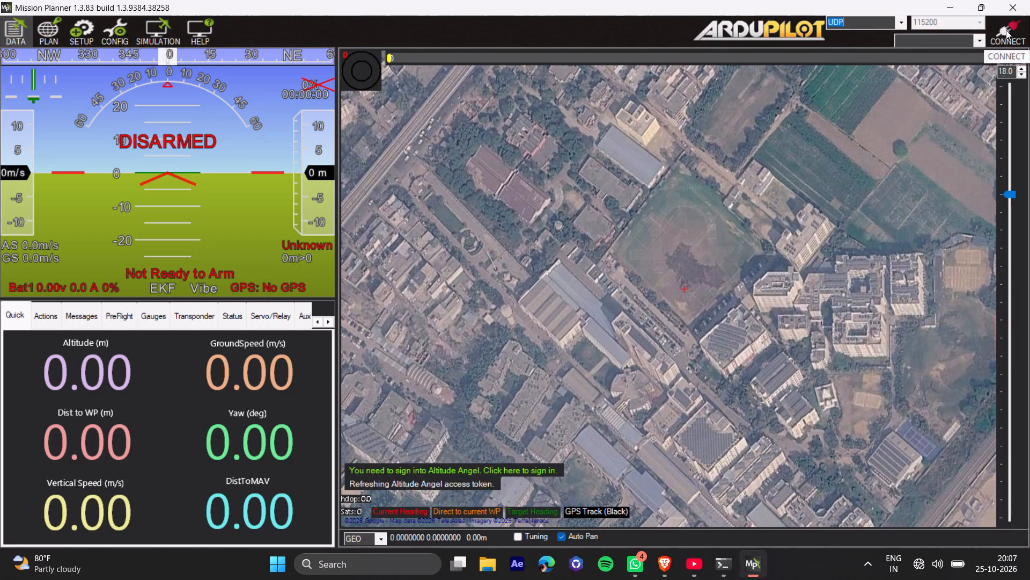
{"action": "left_click", "coordinate": [1006, 30]}
{"action": "left_click", "coordinate": [572, 299]}
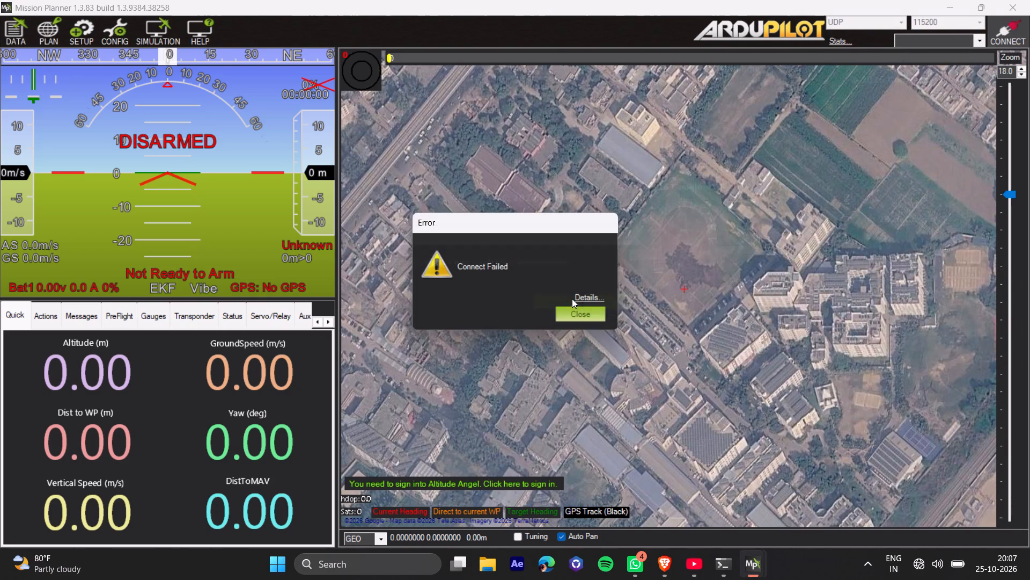
Dismiss the connection error and check which Wi-Fi network the computer is using.
{"action": "left_click", "coordinate": [586, 314]}
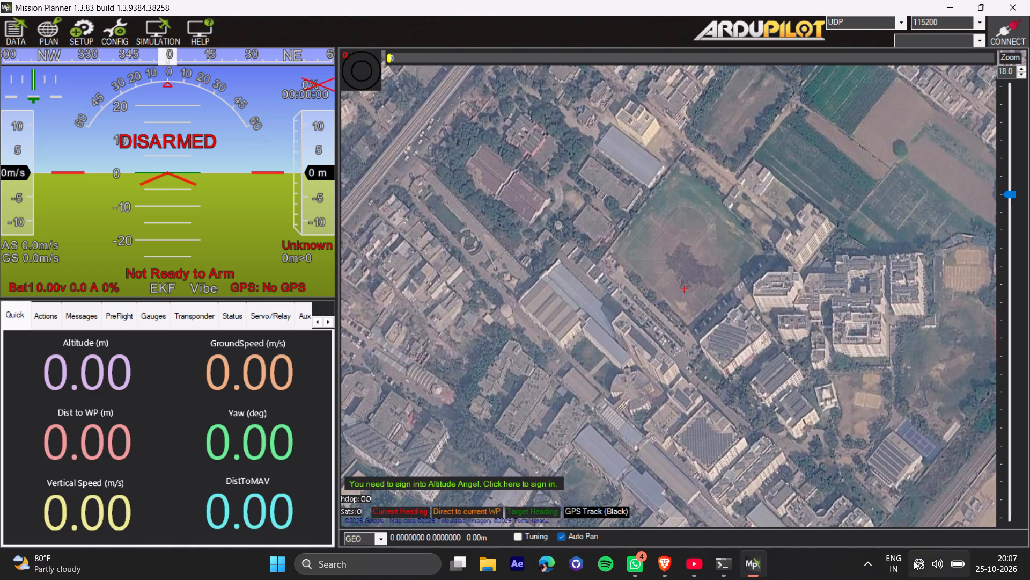
{"action": "left_click", "coordinate": [923, 570]}
{"action": "left_click", "coordinate": [846, 318]}
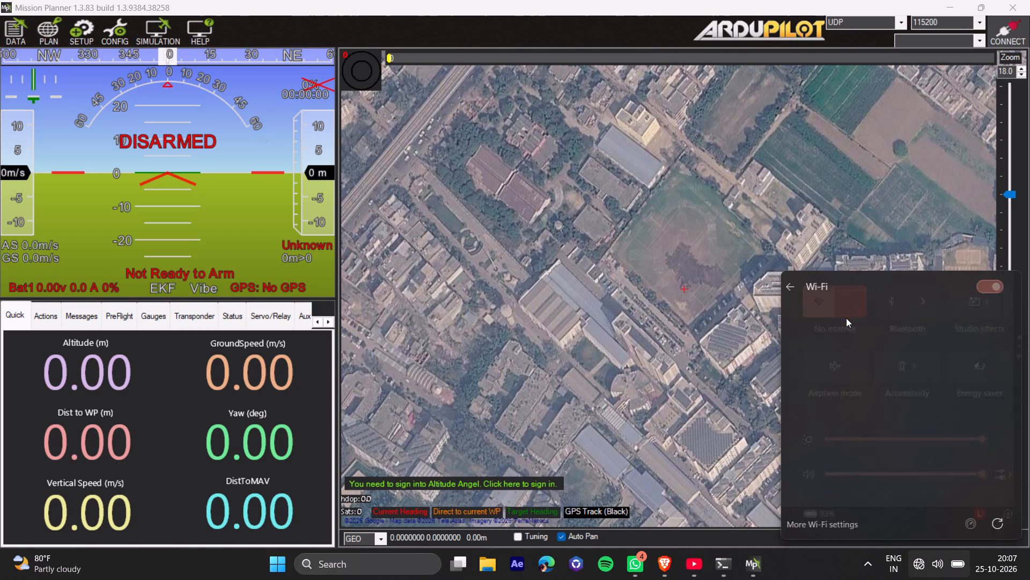
{"action": "left_click", "coordinate": [675, 379]}
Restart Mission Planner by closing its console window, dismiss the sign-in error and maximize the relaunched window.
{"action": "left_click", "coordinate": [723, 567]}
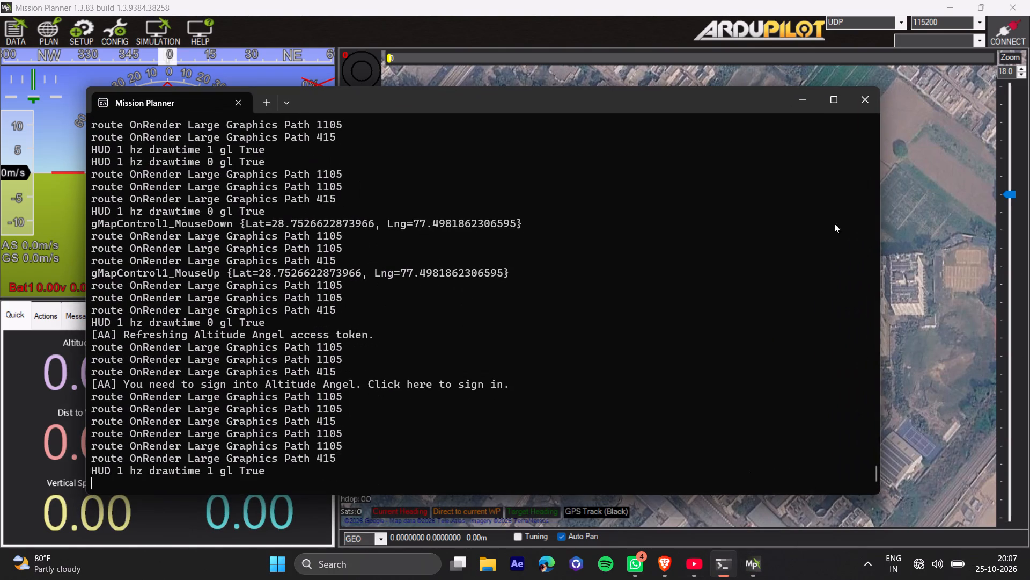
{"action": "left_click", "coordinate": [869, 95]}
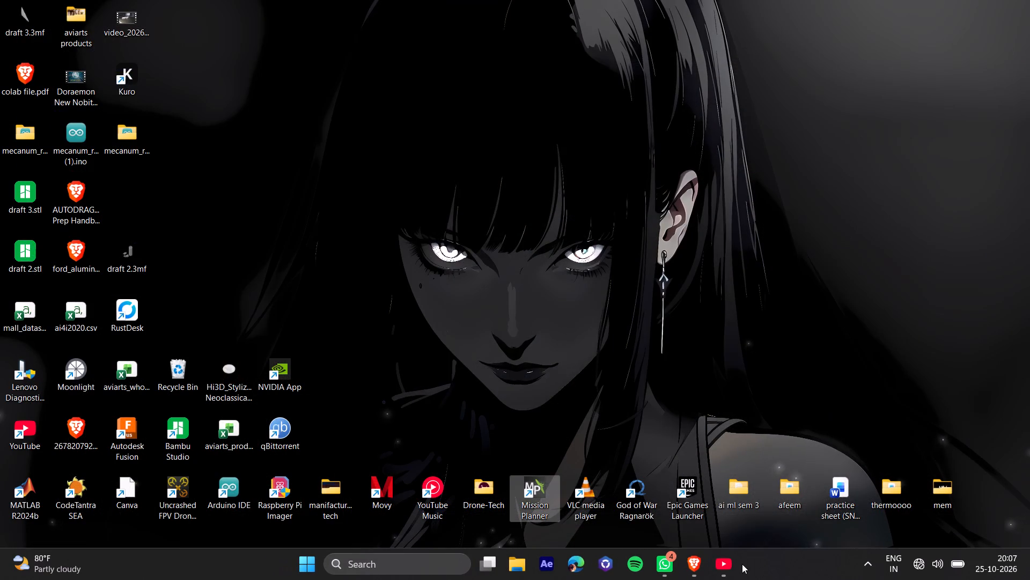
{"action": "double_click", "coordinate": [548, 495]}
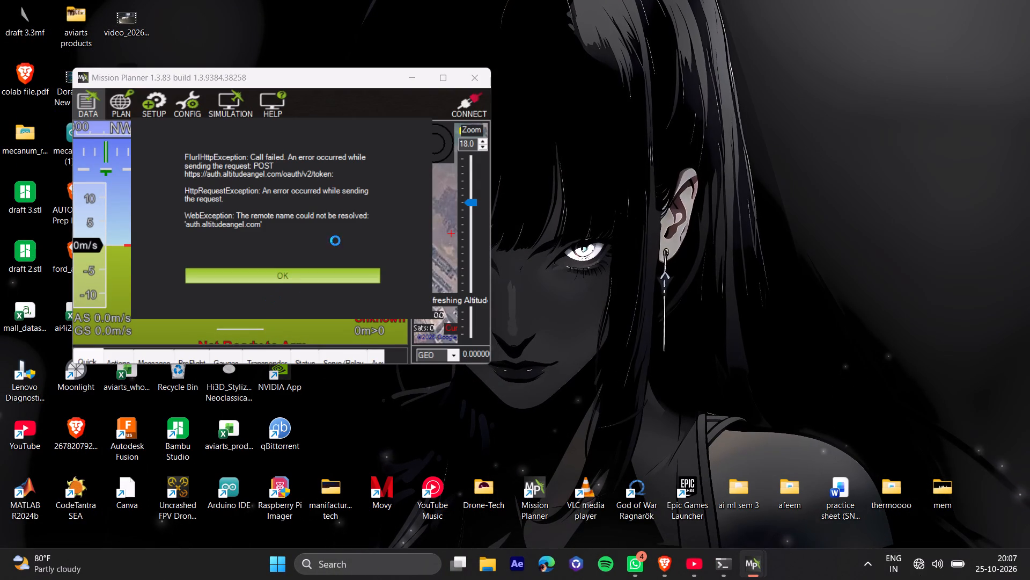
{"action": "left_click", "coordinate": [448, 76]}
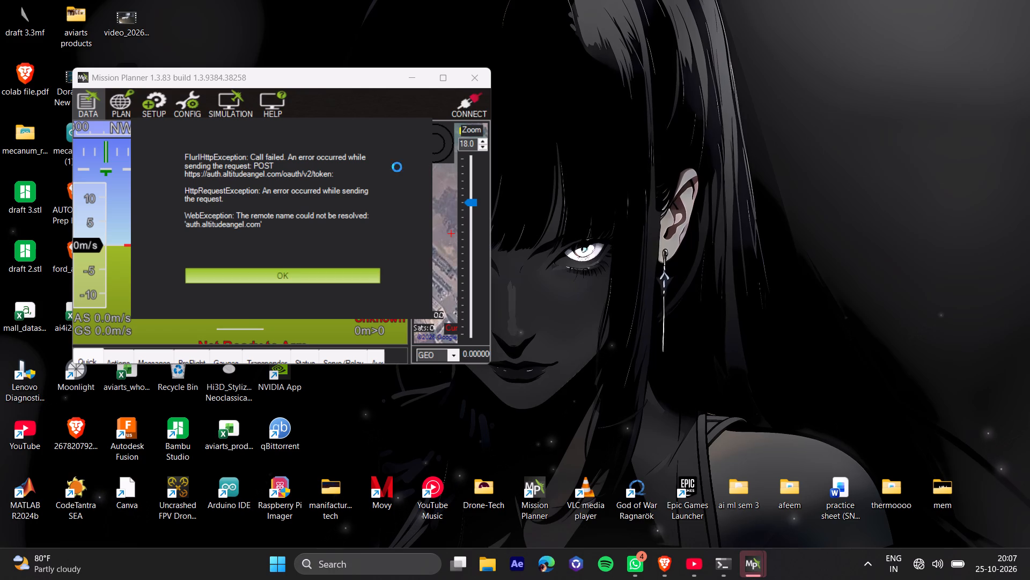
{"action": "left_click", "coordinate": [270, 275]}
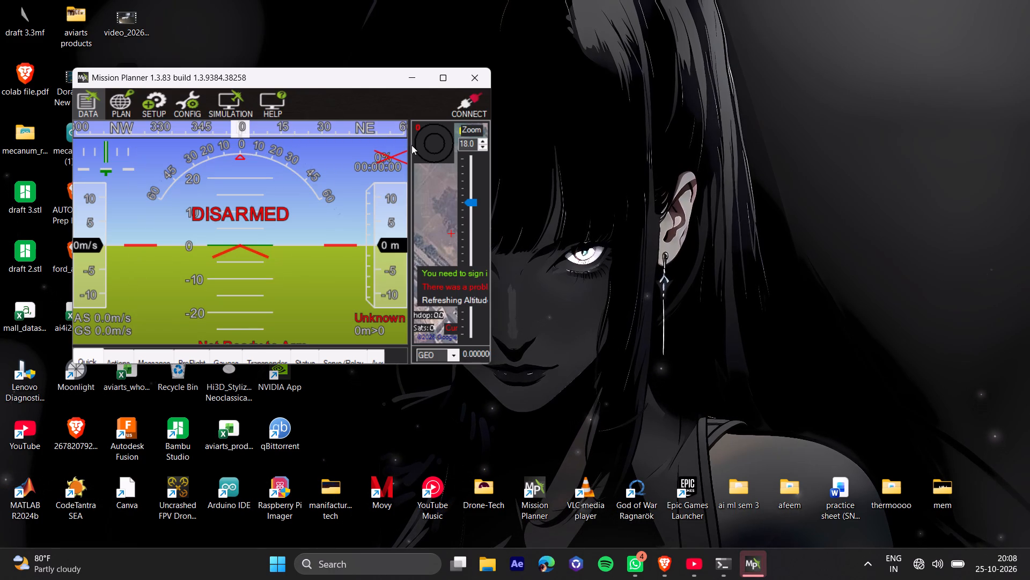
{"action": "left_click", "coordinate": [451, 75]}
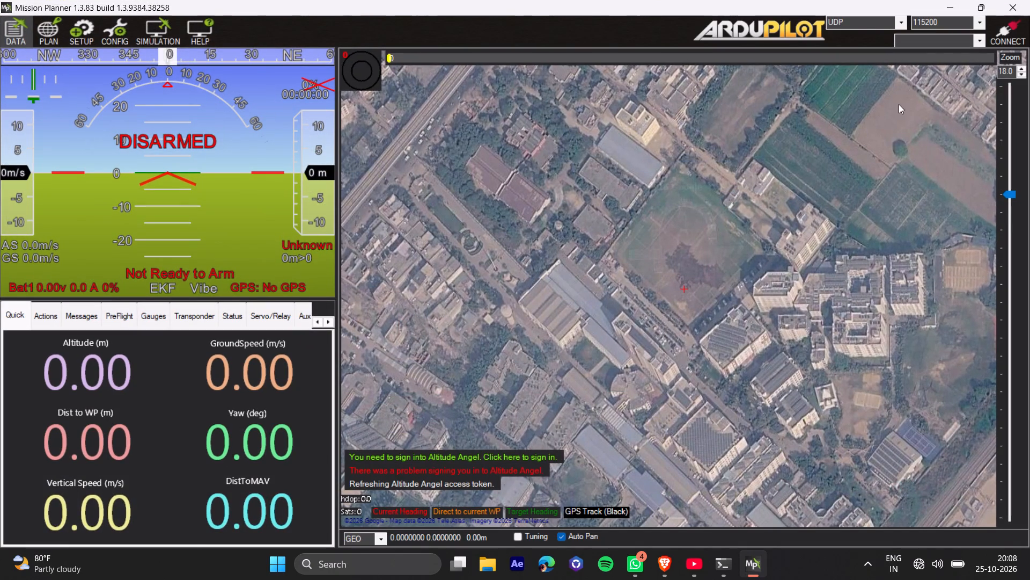
Check the network status again, close Mission Planner and relaunch it from the desktop.
{"action": "left_click", "coordinate": [926, 572]}
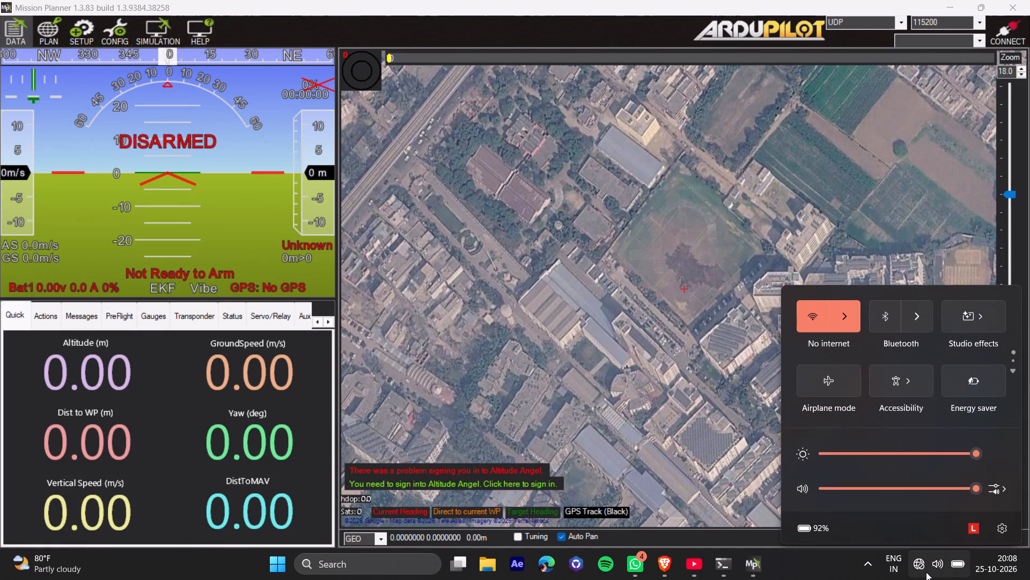
{"action": "left_click", "coordinate": [1026, 4]}
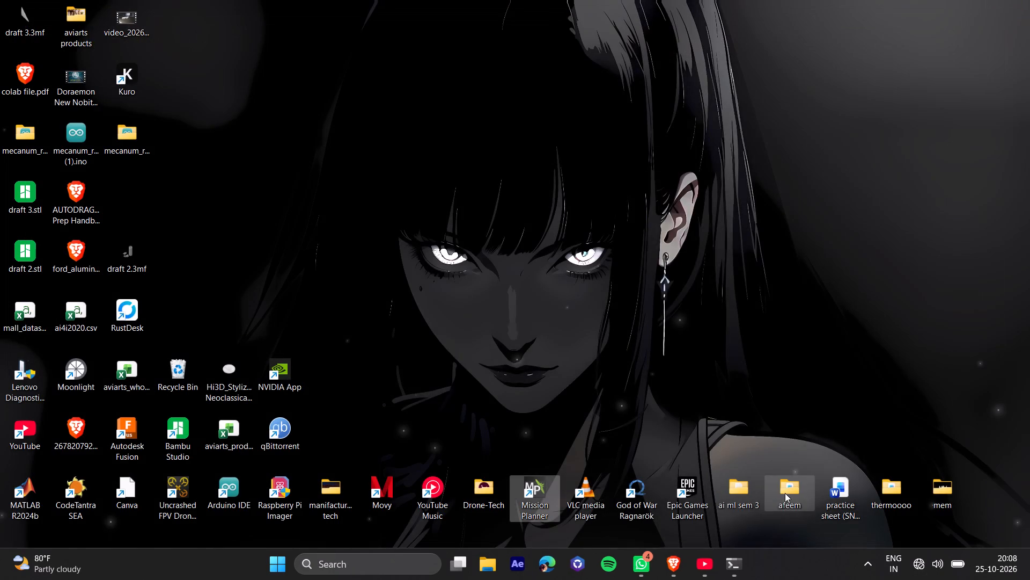
{"action": "double_click", "coordinate": [549, 498]}
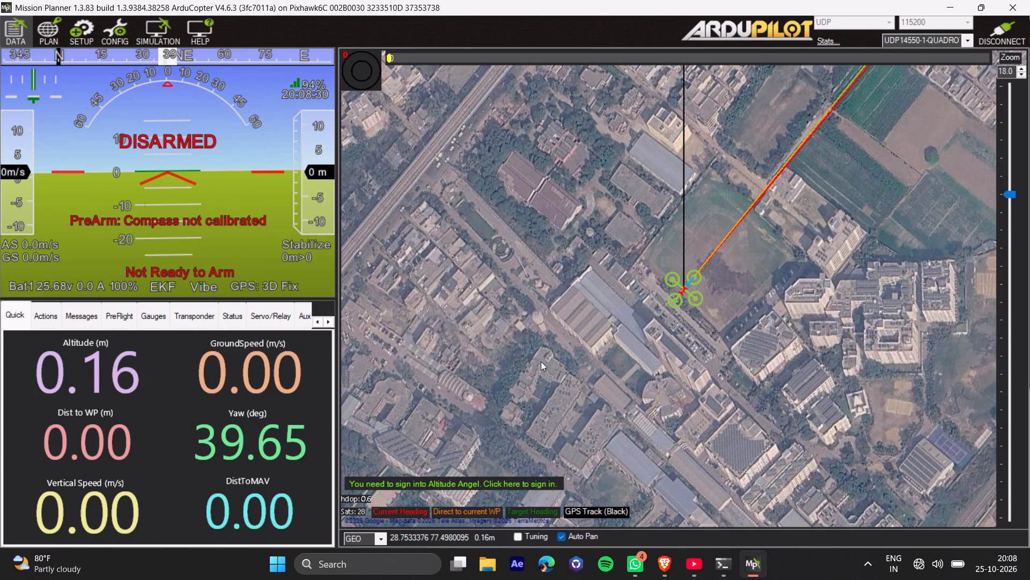
Open the compass settings within the mandatory hardware setup, passing through the frame type and accelerometer calibration pages.
{"action": "left_click", "coordinate": [83, 37]}
{"action": "left_click", "coordinate": [70, 76]}
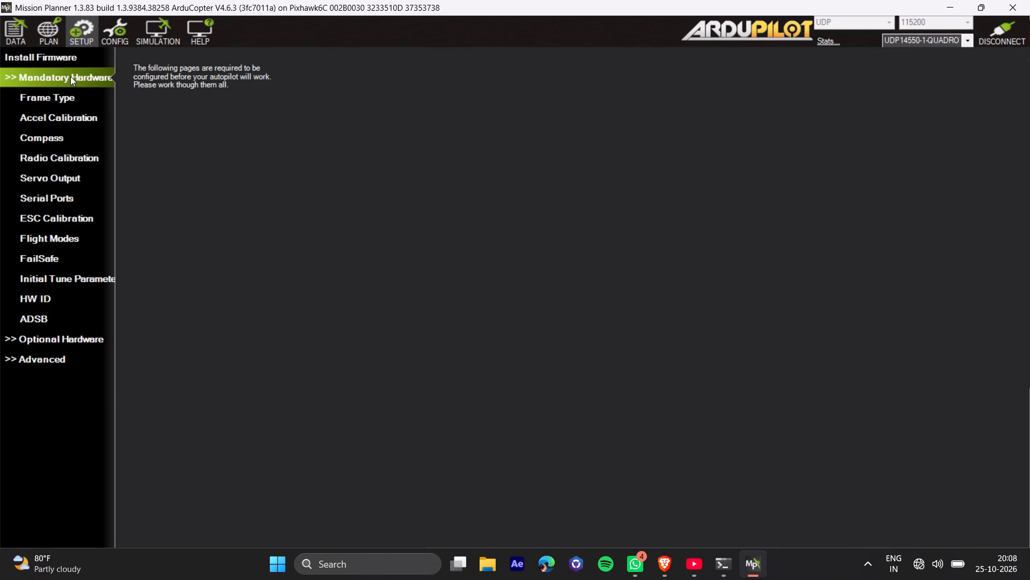
{"action": "left_click", "coordinate": [65, 99]}
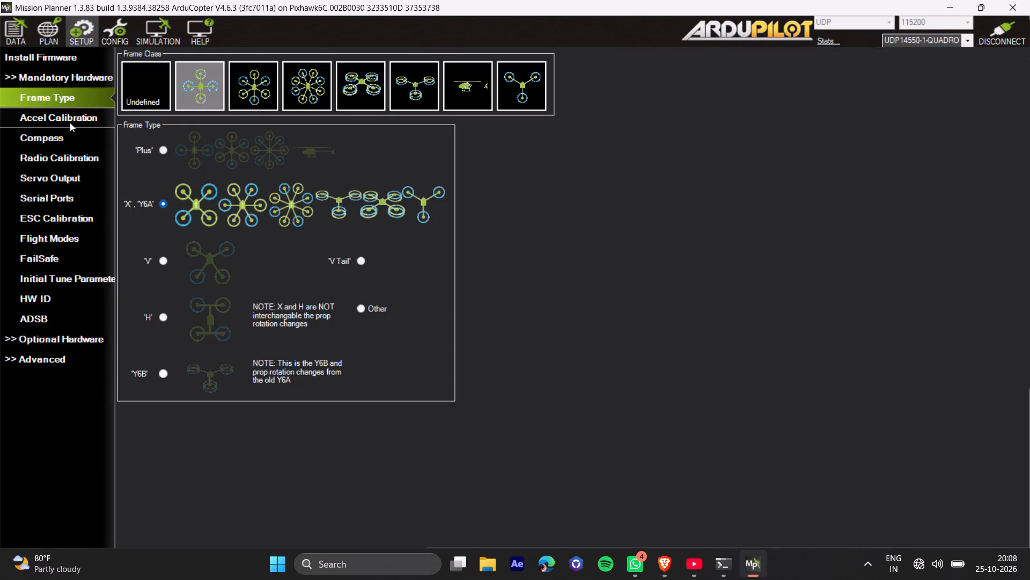
{"action": "left_click", "coordinate": [70, 122]}
{"action": "left_click", "coordinate": [71, 136]}
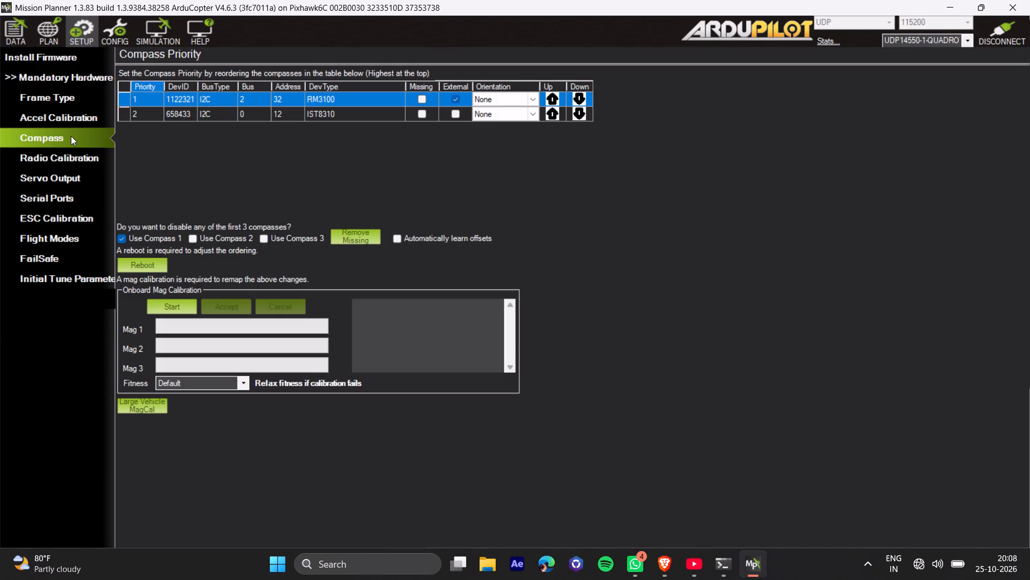
{"action": "left_click", "coordinate": [329, 197]}
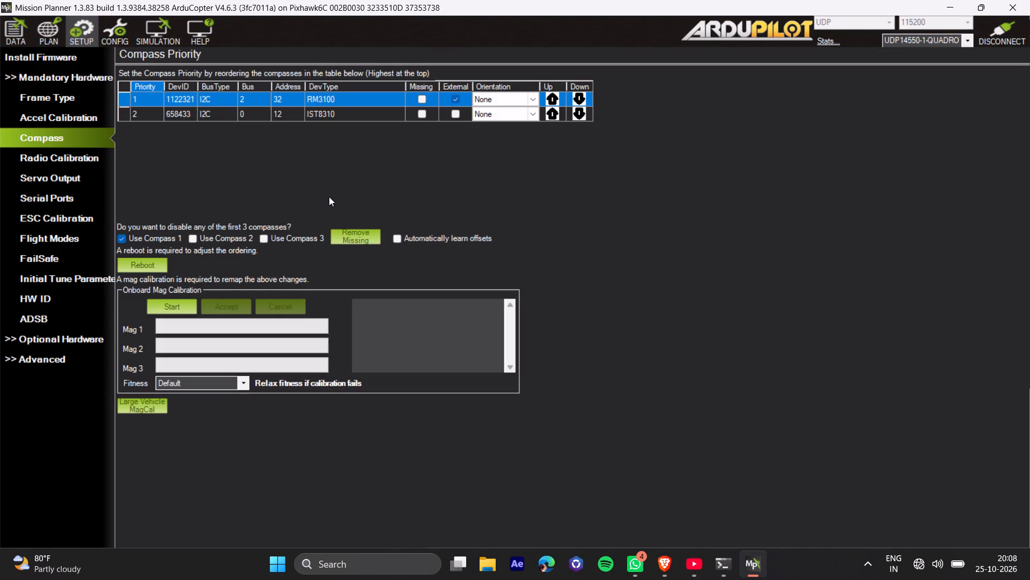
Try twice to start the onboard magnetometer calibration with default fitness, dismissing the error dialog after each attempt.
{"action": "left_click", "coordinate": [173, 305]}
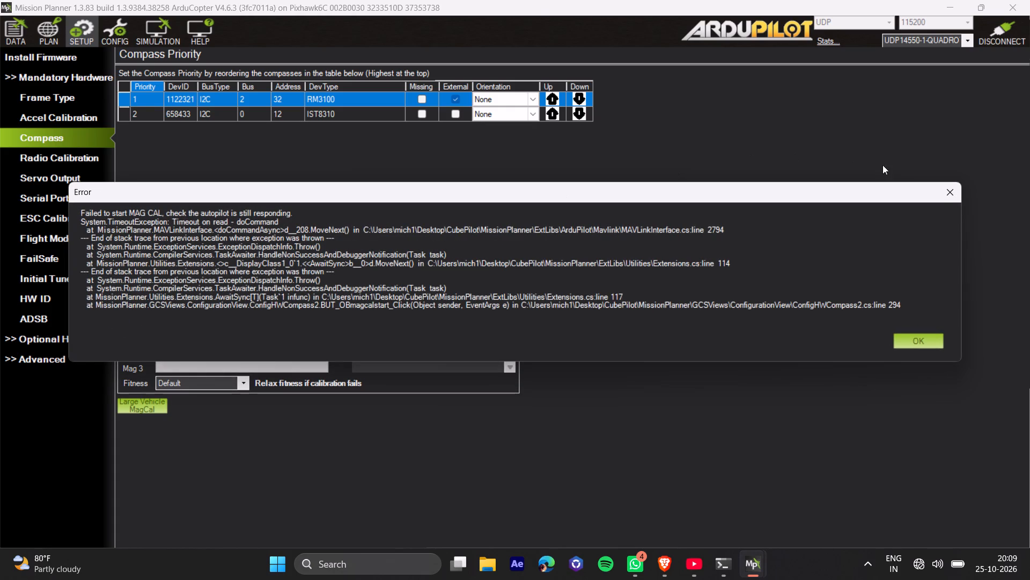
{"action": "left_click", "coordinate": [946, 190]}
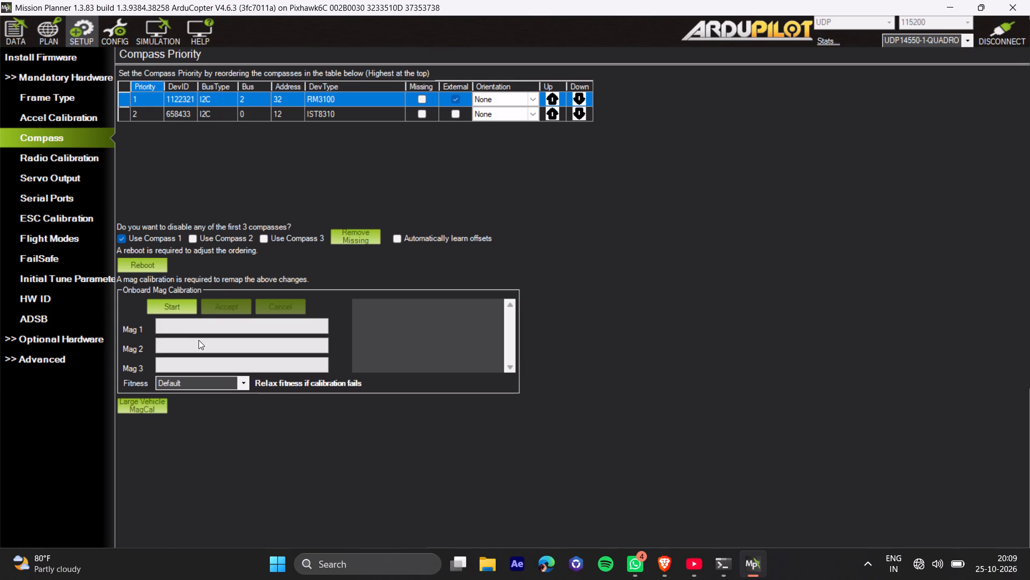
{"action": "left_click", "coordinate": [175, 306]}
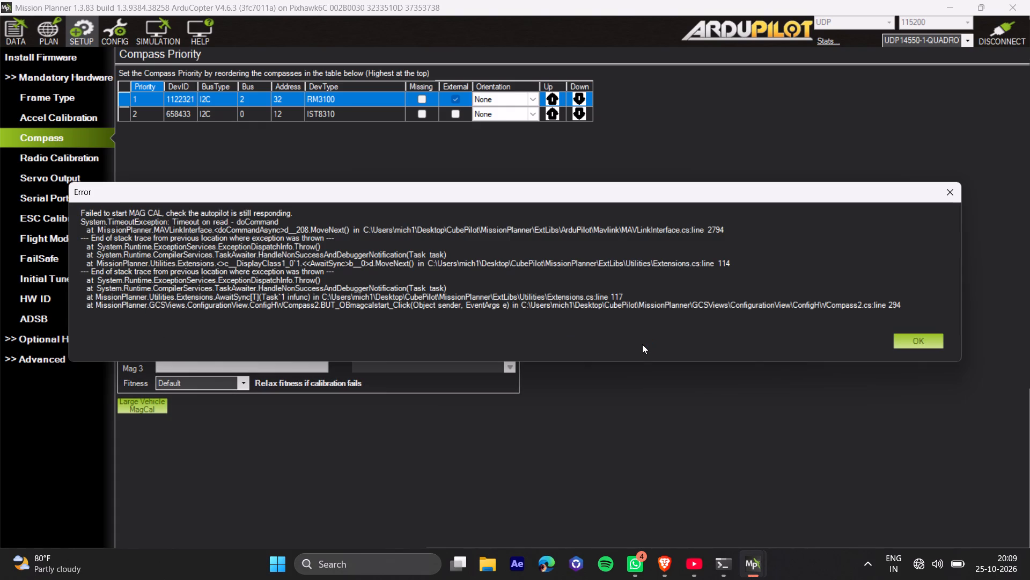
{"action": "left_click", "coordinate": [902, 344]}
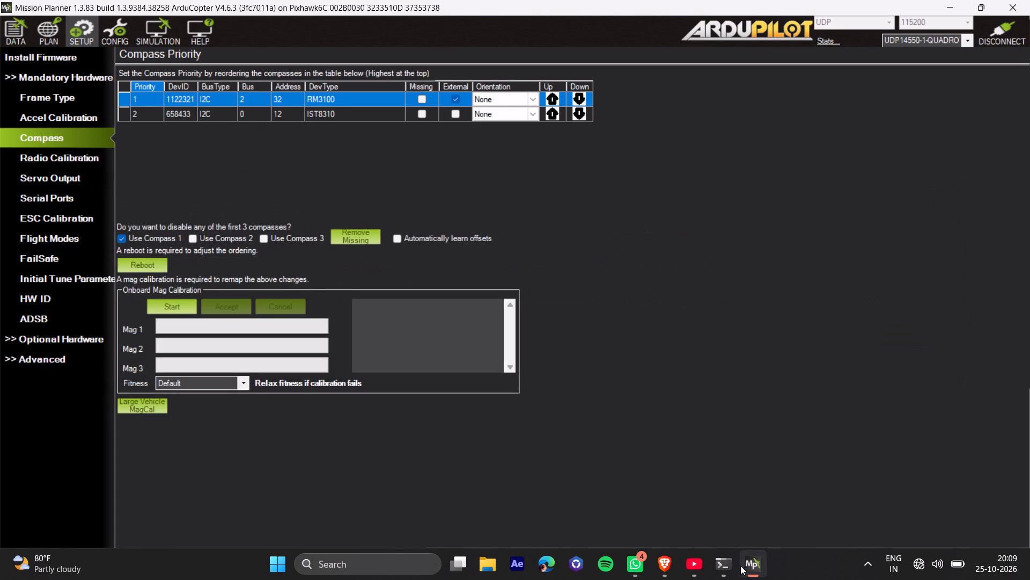
Close Mission Planner through its console window and relaunch it from the desktop.
{"action": "left_click", "coordinate": [778, 452]}
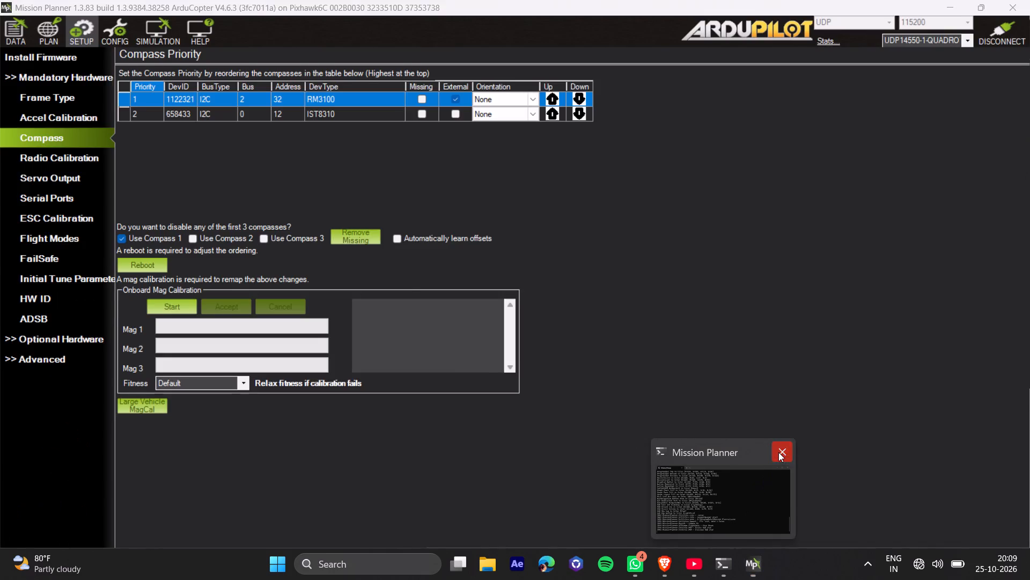
{"action": "double_click", "coordinate": [546, 496]}
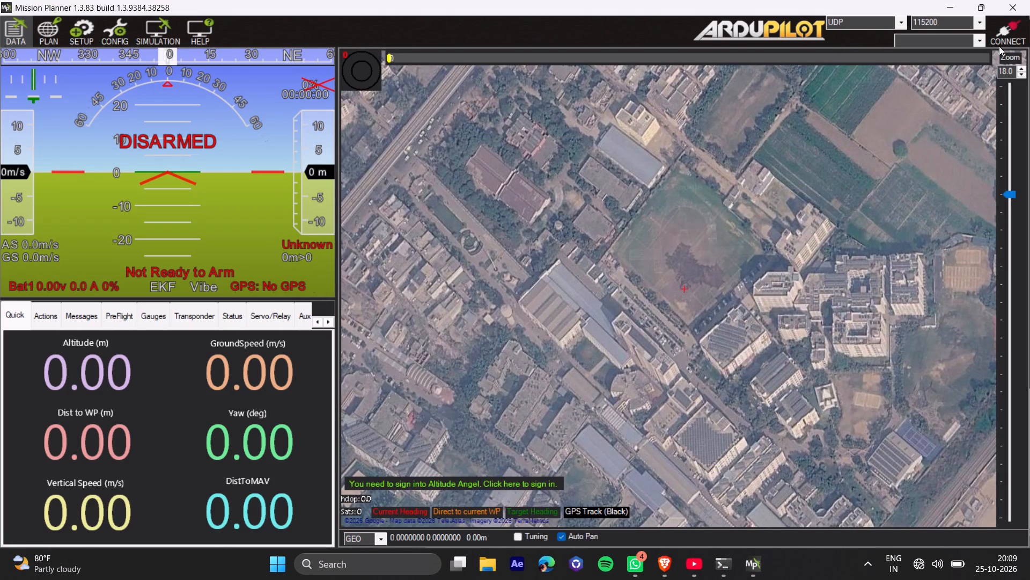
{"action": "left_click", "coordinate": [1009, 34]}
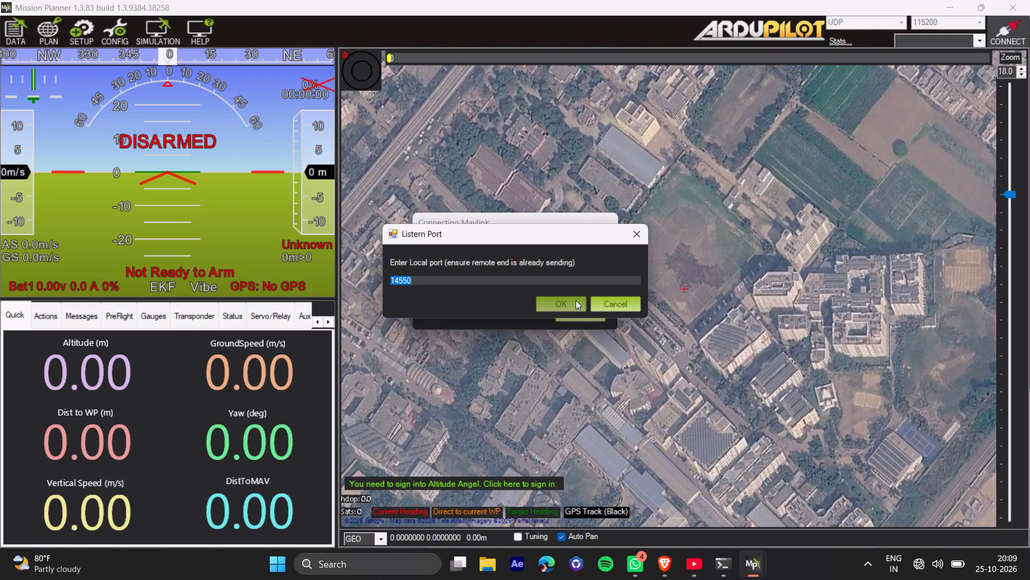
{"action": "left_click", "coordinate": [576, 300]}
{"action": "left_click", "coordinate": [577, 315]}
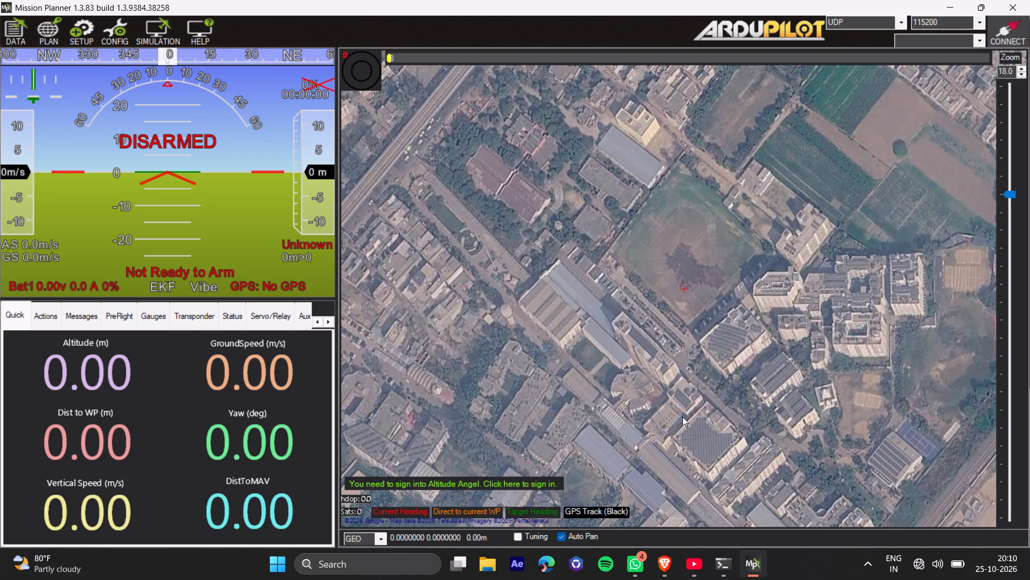
Connect the computer to the CUAVWLink_4efaa4 Wi-Fi network and check its connection status.
{"action": "left_click", "coordinate": [922, 564]}
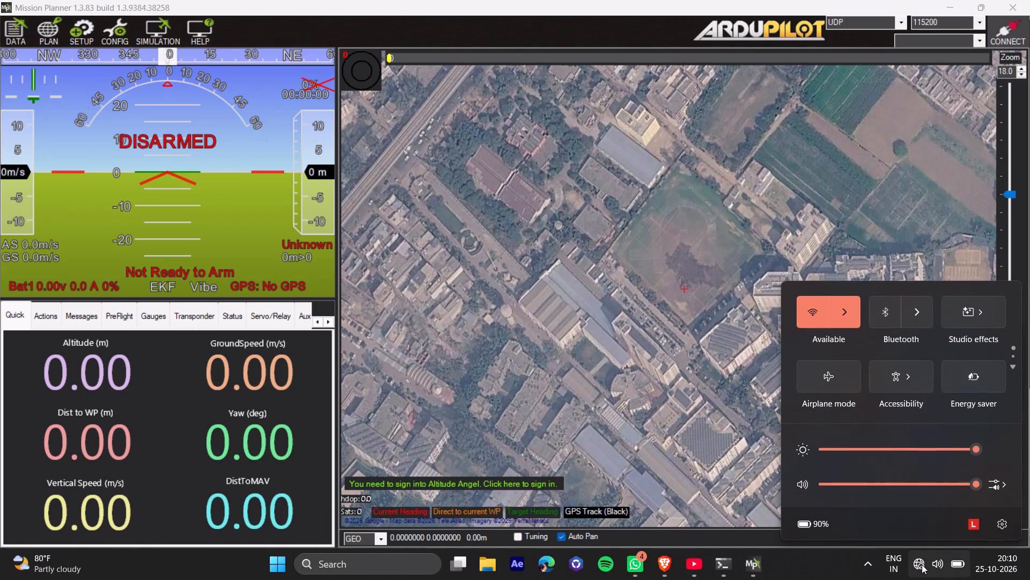
{"action": "left_click", "coordinate": [841, 307]}
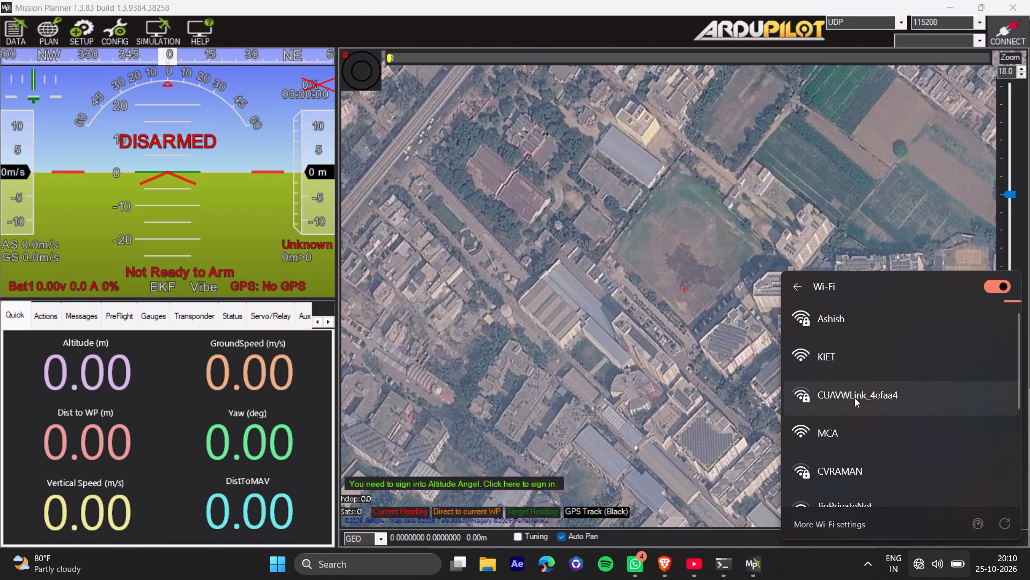
{"action": "left_click", "coordinate": [855, 398]}
{"action": "left_click", "coordinate": [910, 431]}
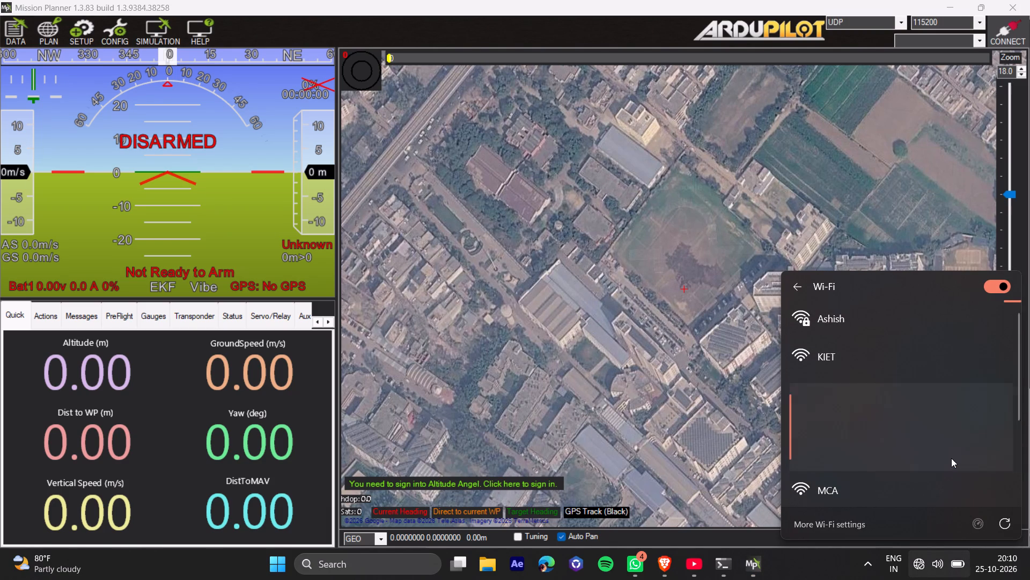
{"action": "left_click", "coordinate": [951, 458]}
{"action": "left_click", "coordinate": [870, 332]}
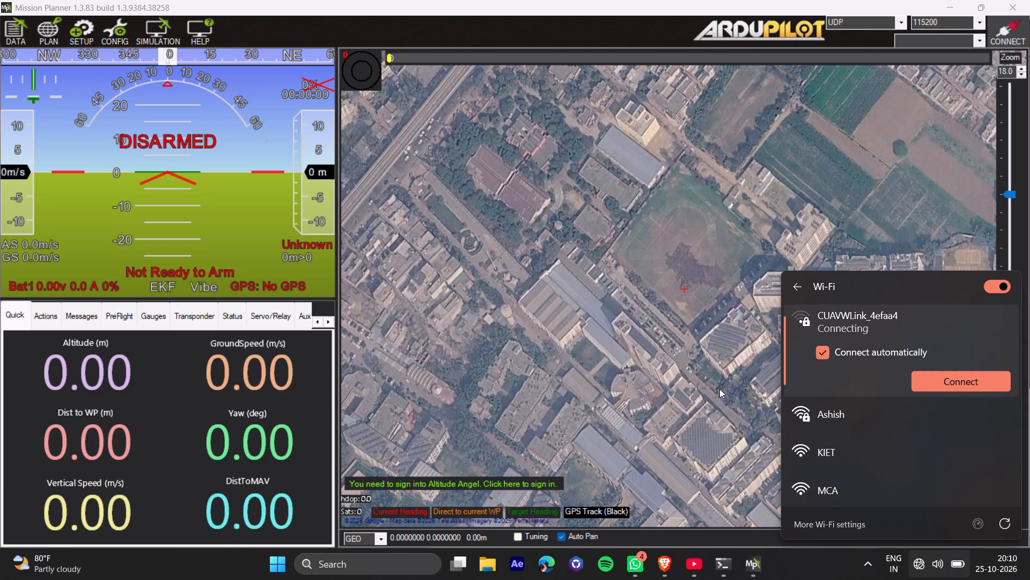
{"action": "left_click", "coordinate": [793, 290]}
{"action": "left_click", "coordinate": [843, 307]}
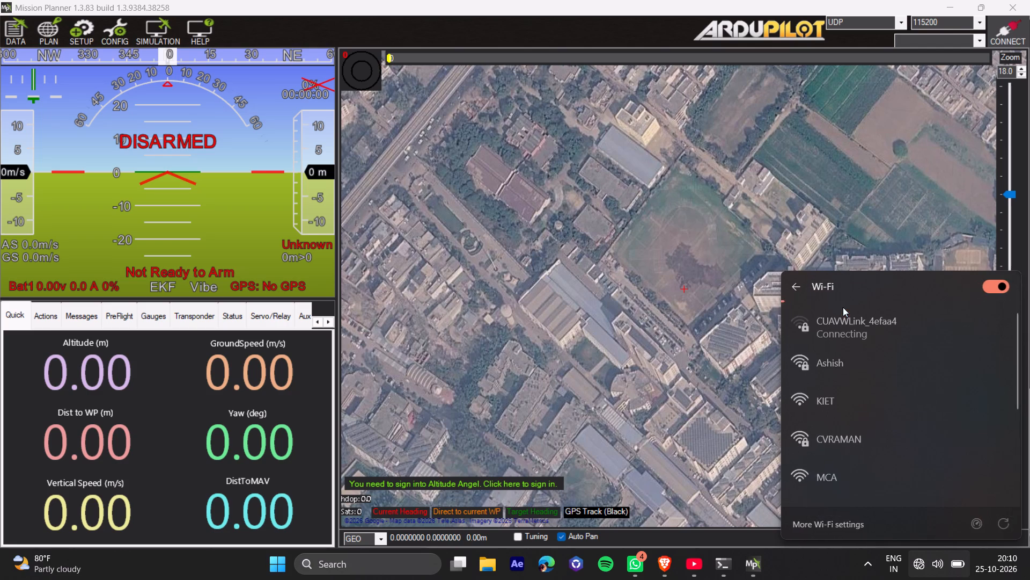
{"action": "left_click", "coordinate": [848, 327]}
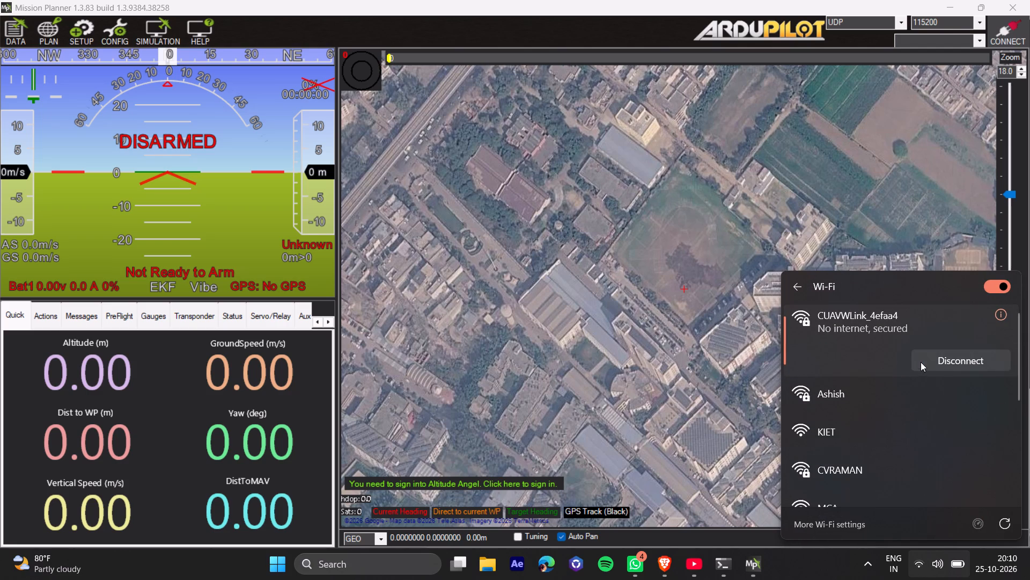
Try to connect to the vehicle over UDP, listening on local port 14550.
{"action": "left_click", "coordinate": [1005, 23]}
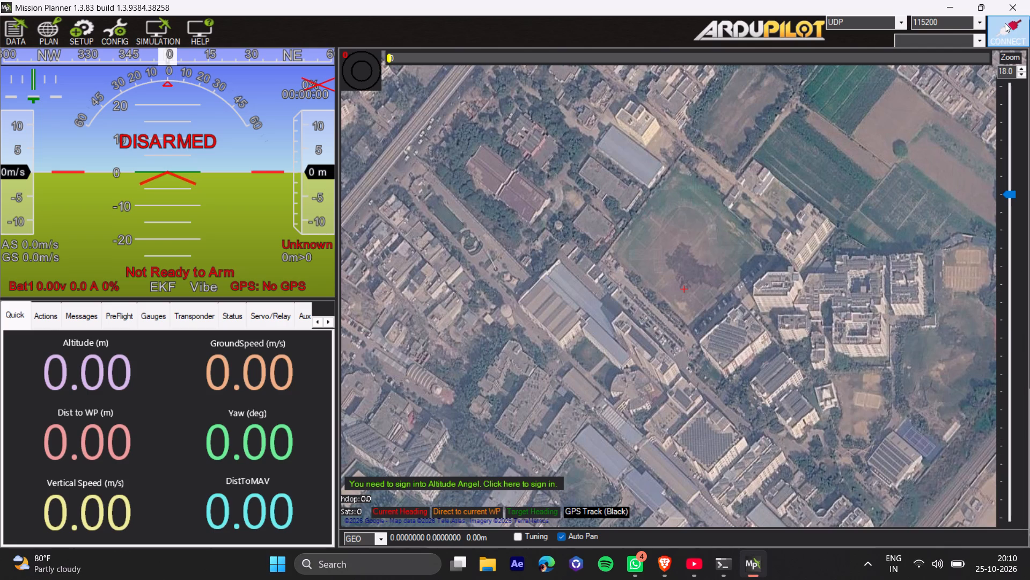
{"action": "left_click", "coordinate": [1005, 23]}
{"action": "left_click", "coordinate": [548, 302]}
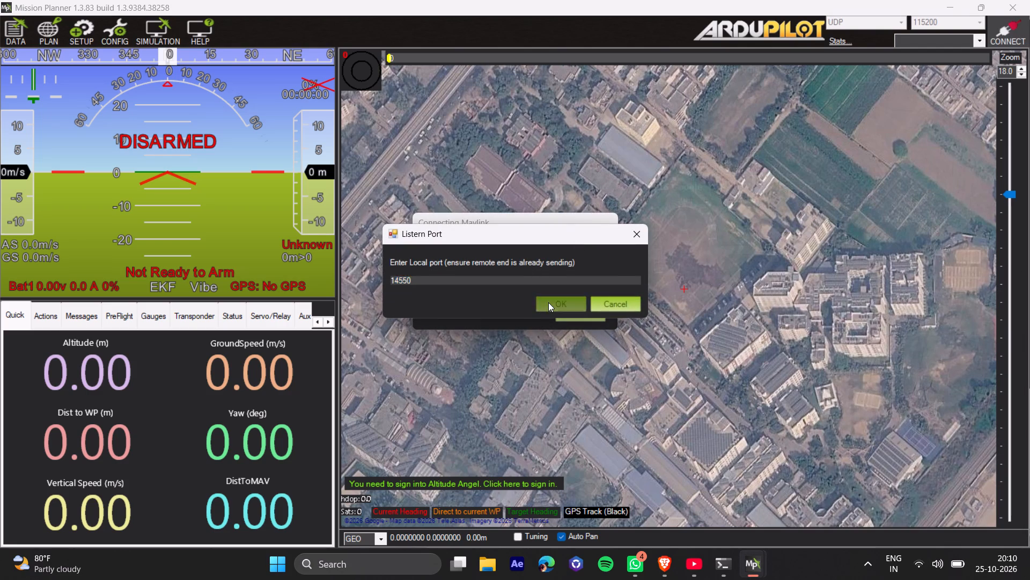
{"action": "left_click", "coordinate": [573, 313]}
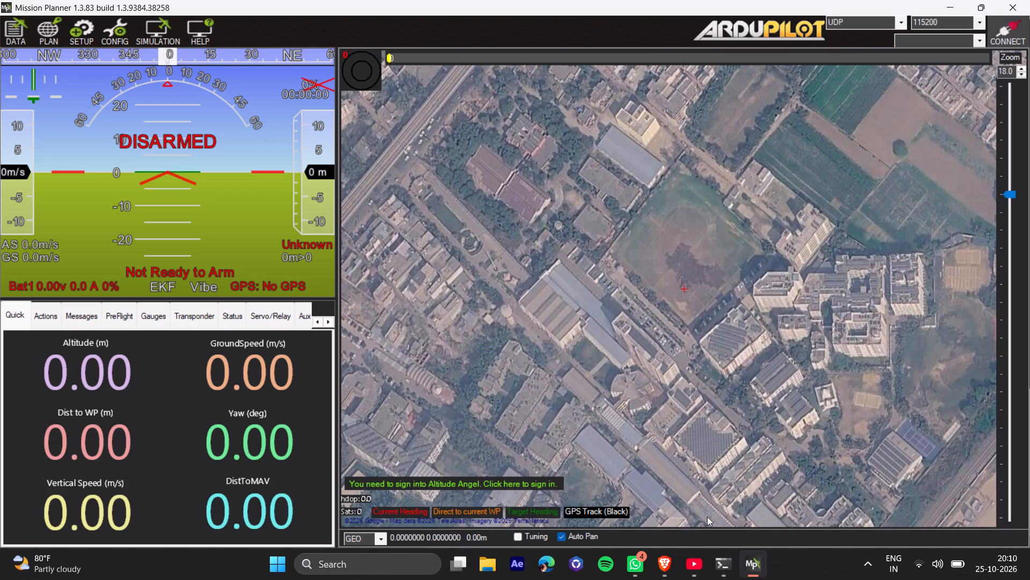
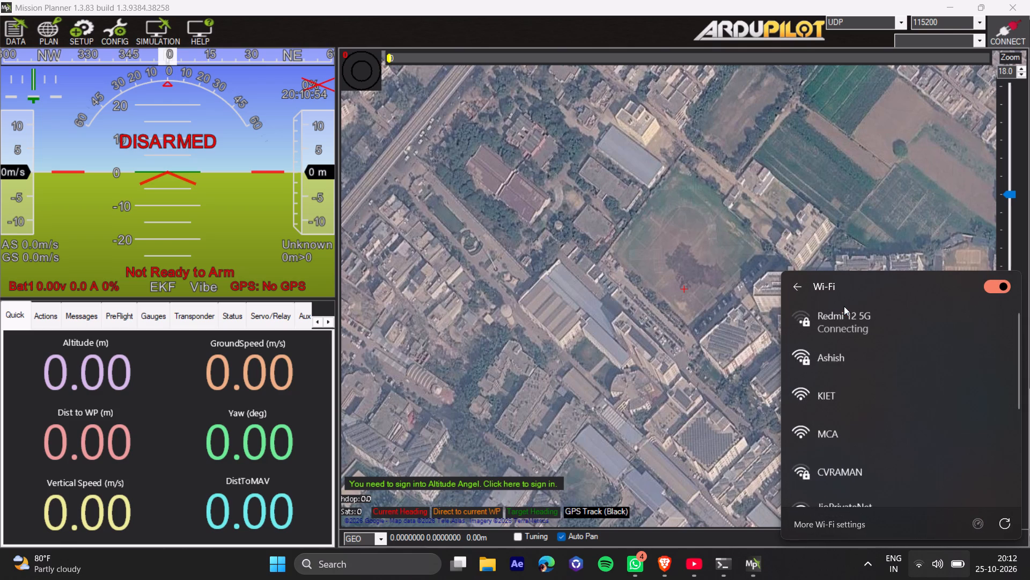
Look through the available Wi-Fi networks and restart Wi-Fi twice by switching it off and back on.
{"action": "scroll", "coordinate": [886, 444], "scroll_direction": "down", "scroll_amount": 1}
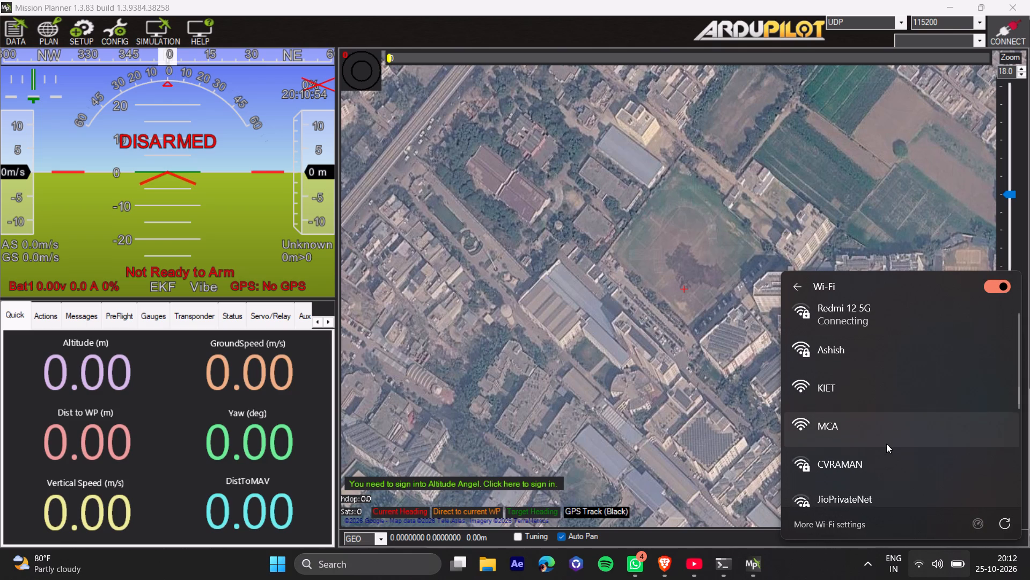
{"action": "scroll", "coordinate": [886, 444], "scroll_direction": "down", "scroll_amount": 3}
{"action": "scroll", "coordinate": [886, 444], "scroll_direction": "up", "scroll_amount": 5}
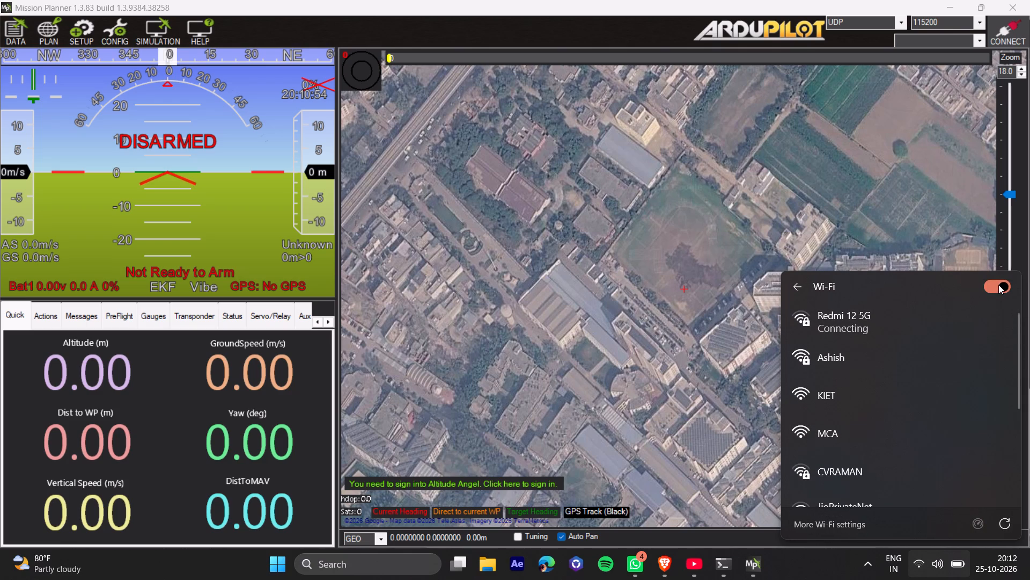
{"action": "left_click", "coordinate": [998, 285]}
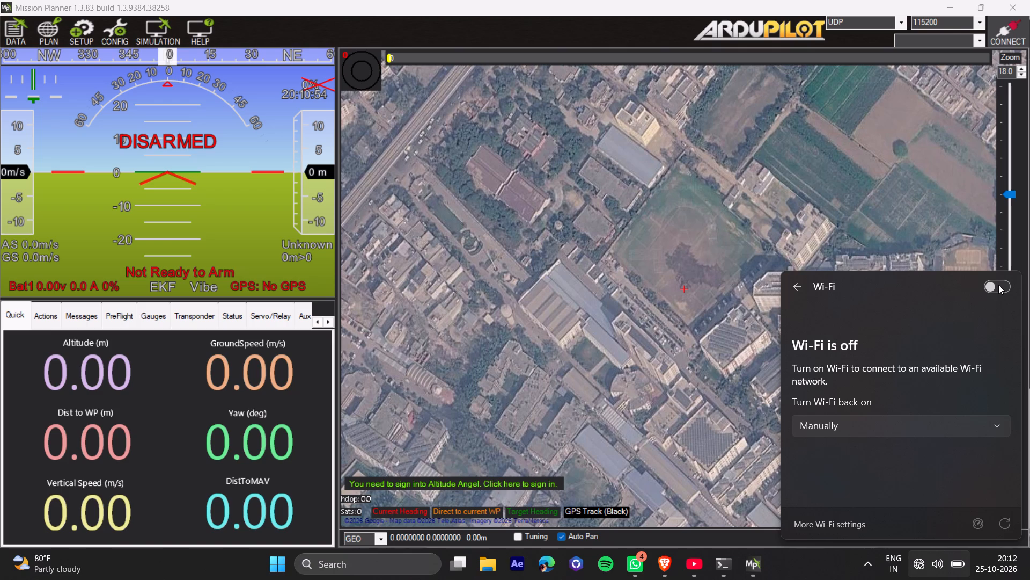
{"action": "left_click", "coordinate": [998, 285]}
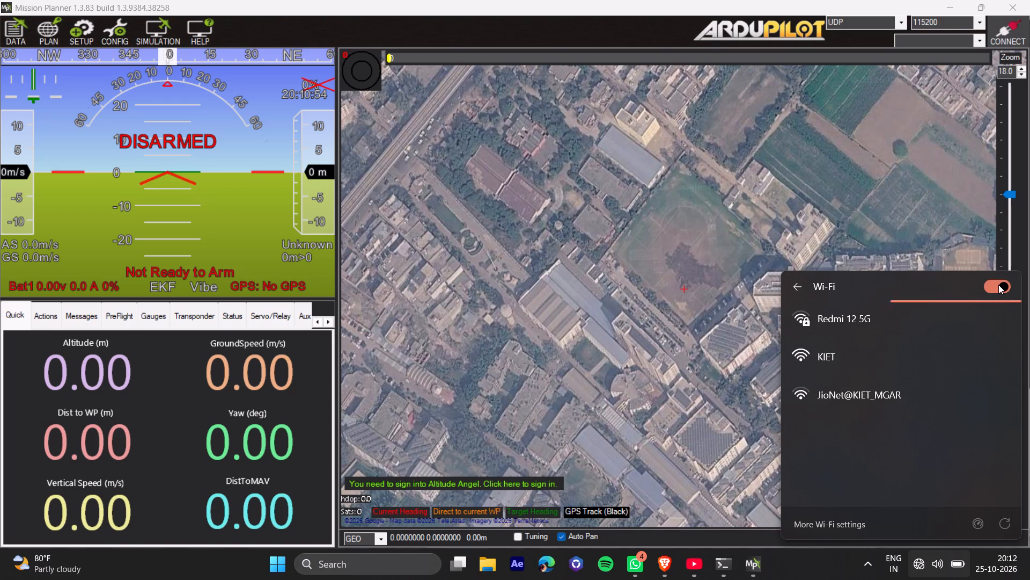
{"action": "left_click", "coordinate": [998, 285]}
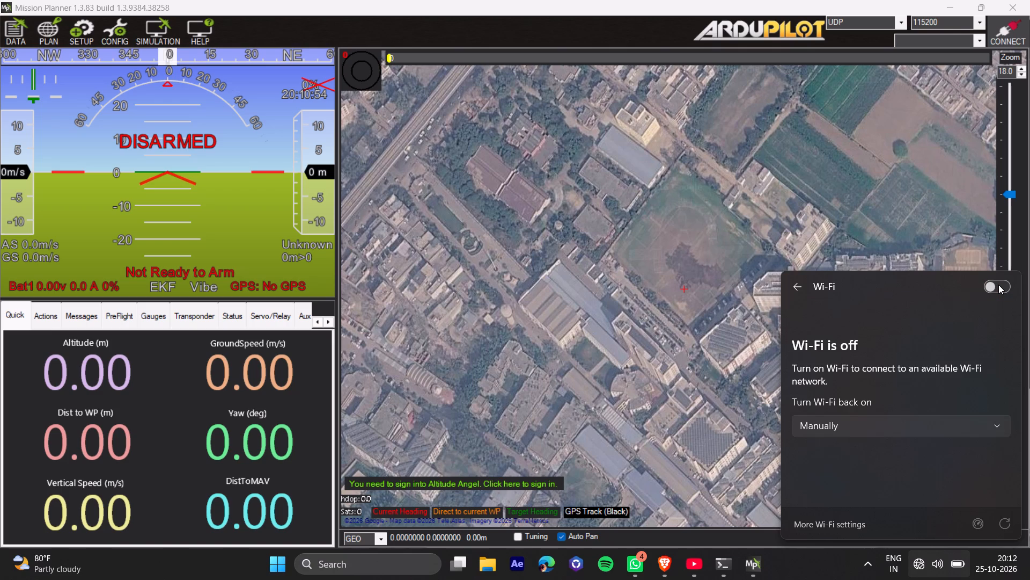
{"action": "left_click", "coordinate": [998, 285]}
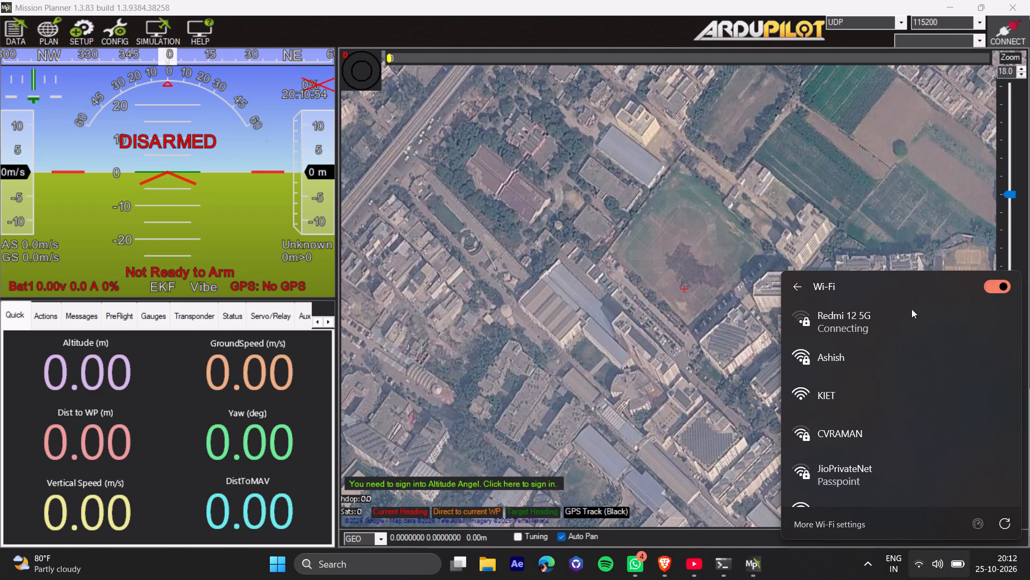
Forget the saved Redmi 12 5G Wi-Fi network.
{"action": "left_click", "coordinate": [874, 329]}
{"action": "right_click", "coordinate": [874, 329]}
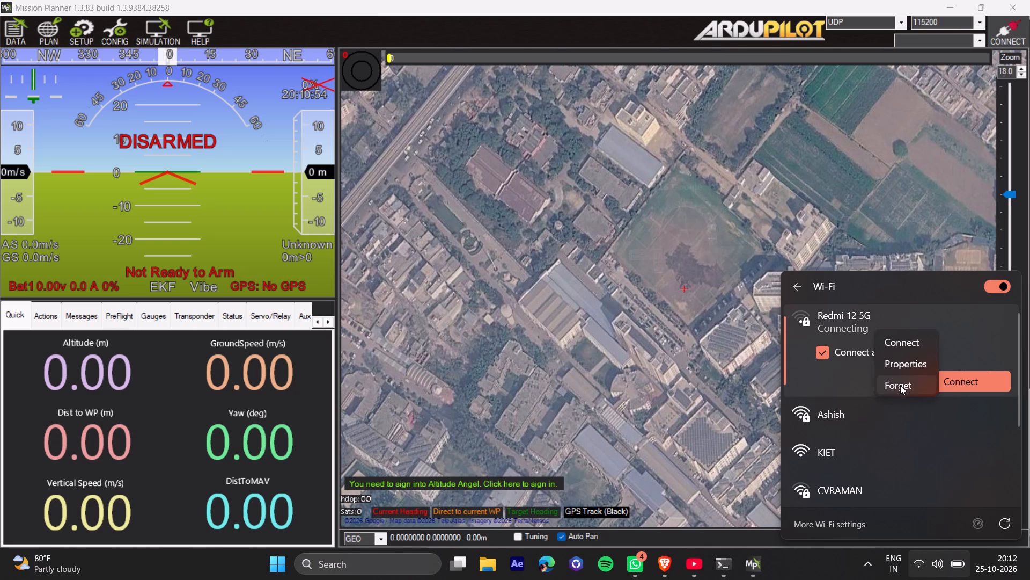
{"action": "left_click", "coordinate": [900, 385]}
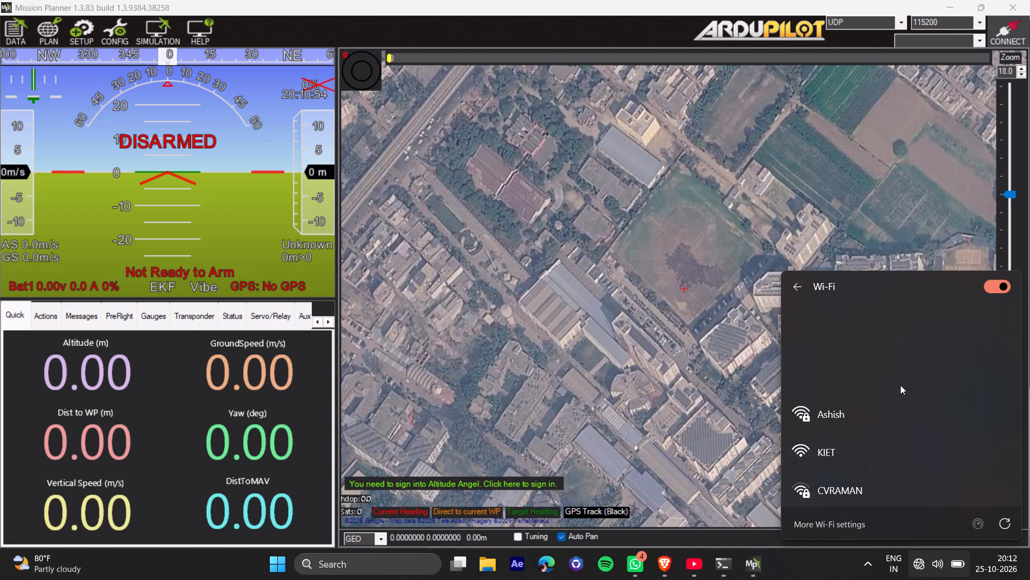
Examine the list of available Wi-Fi networks for the CUAVWLink_4efaa4 network, reopening the list to refresh it.
{"action": "scroll", "coordinate": [874, 390], "scroll_direction": "down", "scroll_amount": 4}
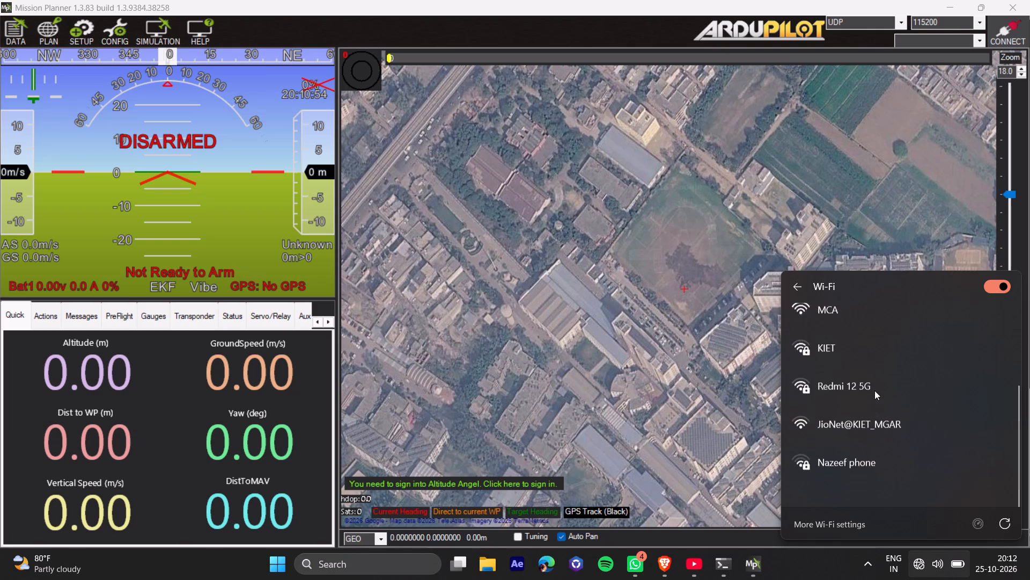
{"action": "scroll", "coordinate": [874, 390], "scroll_direction": "up", "scroll_amount": 5}
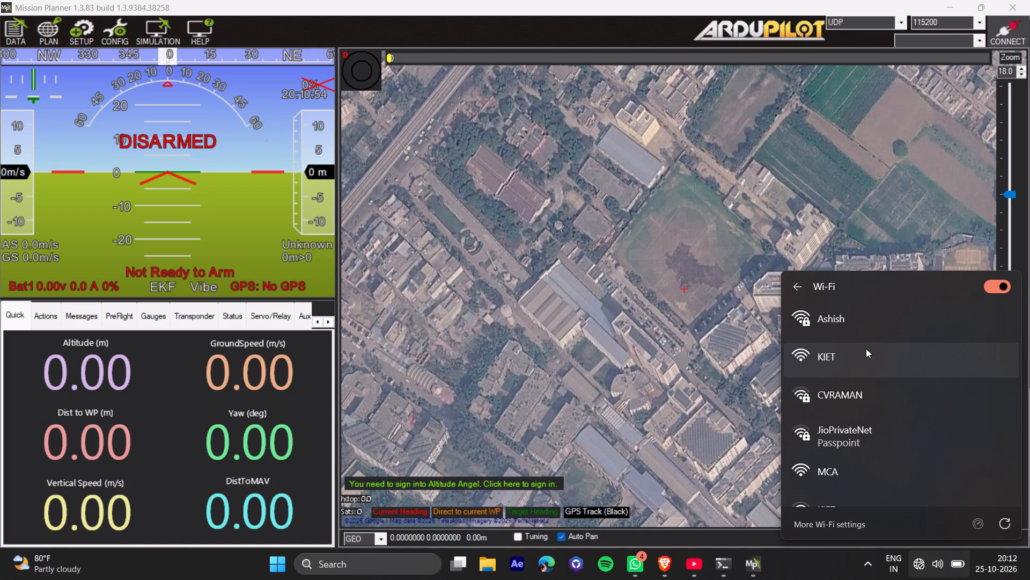
{"action": "left_click", "coordinate": [793, 294]}
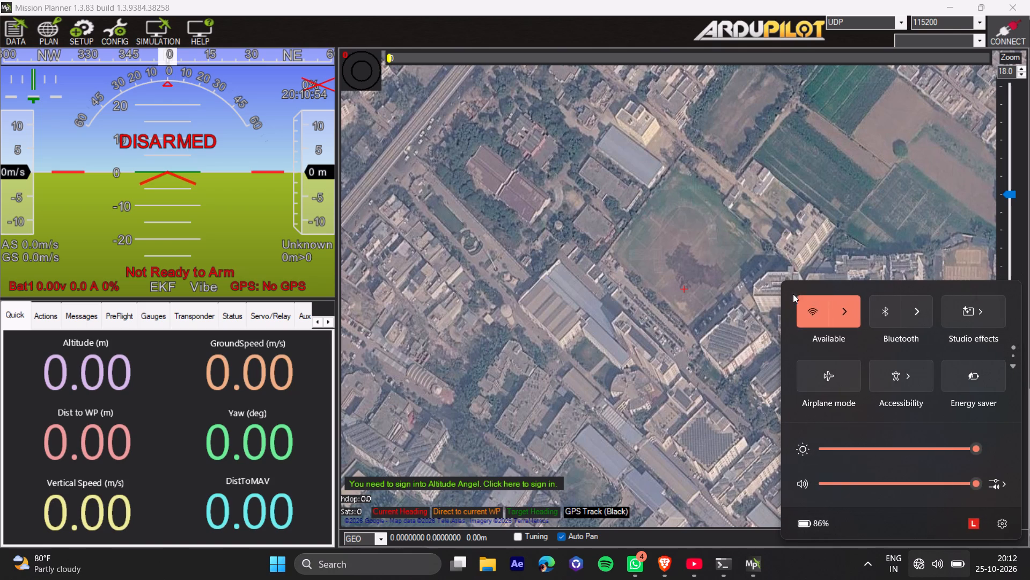
{"action": "left_click", "coordinate": [844, 308]}
{"action": "scroll", "coordinate": [838, 476], "scroll_direction": "down", "scroll_amount": 2}
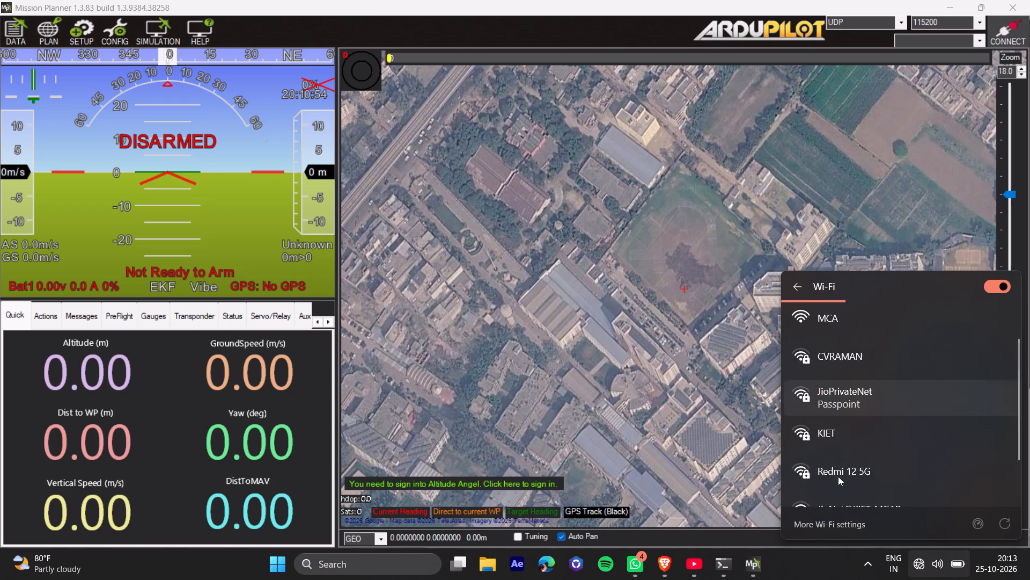
{"action": "scroll", "coordinate": [838, 476], "scroll_direction": "down", "scroll_amount": 2}
{"action": "scroll", "coordinate": [838, 476], "scroll_direction": "up", "scroll_amount": 8}
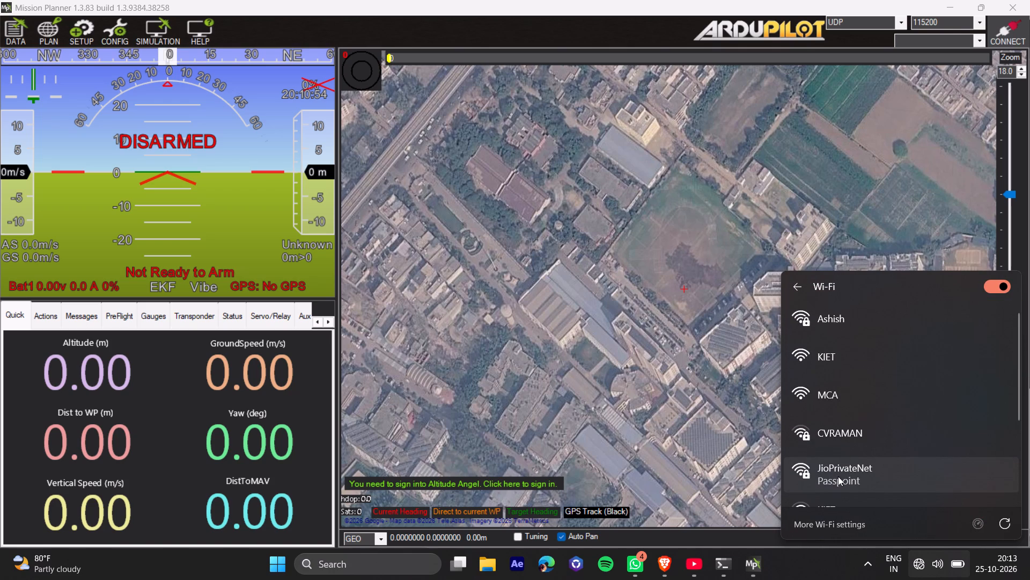
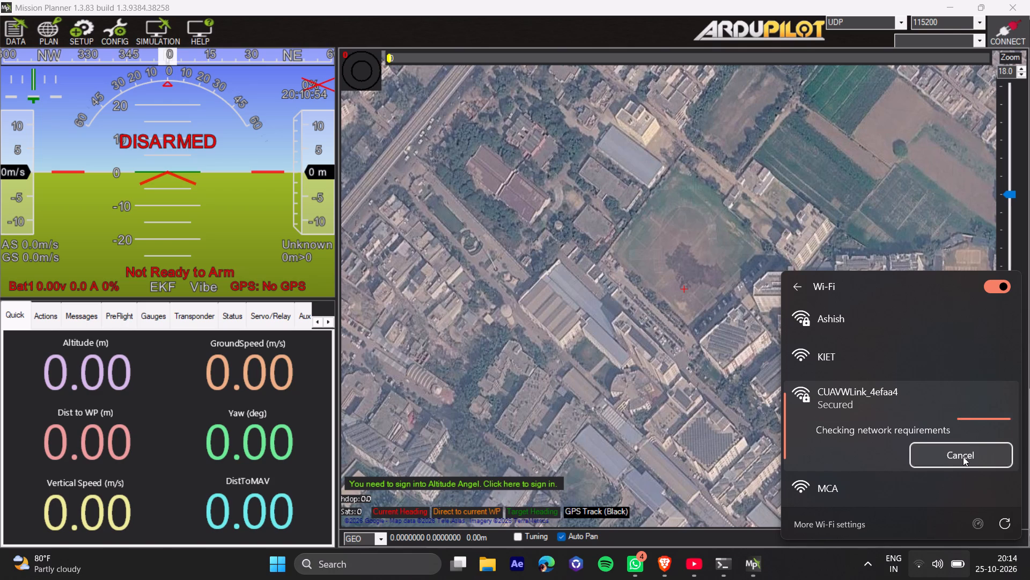
Finish joining the CUAVWLink_4efaa4 Wi-Fi network and check its entry in the list of available networks.
{"action": "left_click", "coordinate": [808, 288]}
{"action": "left_click", "coordinate": [849, 305]}
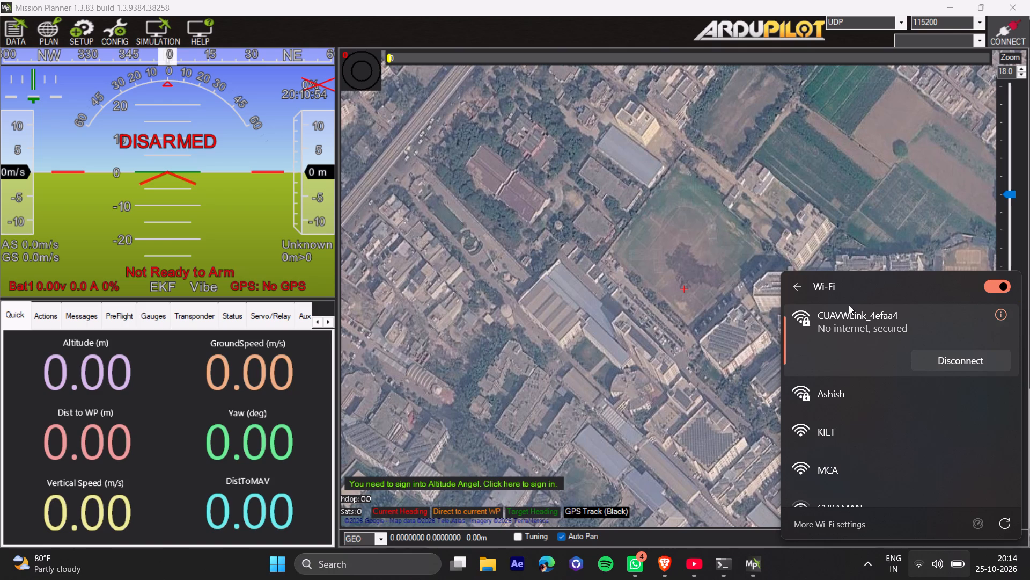
Return to Mission Planner and connect to the Pixhawk6C over UDP on port 14550.
{"action": "left_click", "coordinate": [1014, 23]}
{"action": "left_click", "coordinate": [1014, 23]}
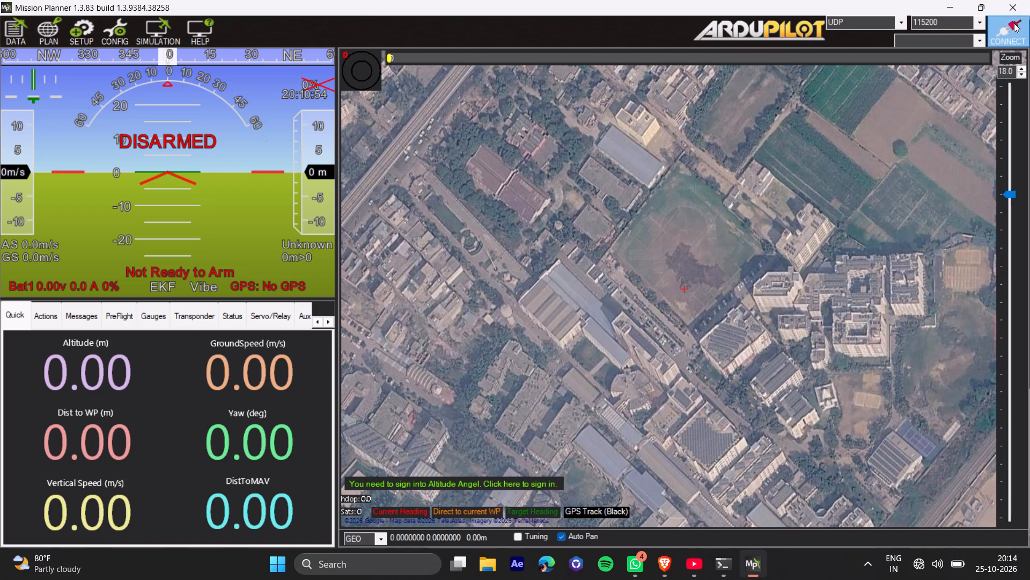
{"action": "left_click", "coordinate": [568, 302]}
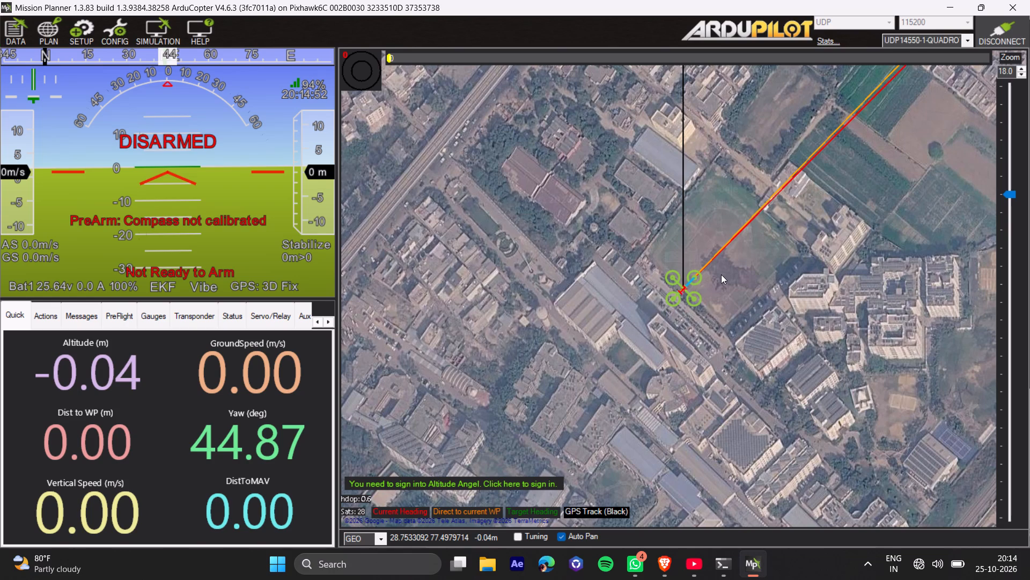
Open the mandatory hardware compass setup and start the onboard mag calibration with the default fitness.
{"action": "left_click", "coordinate": [71, 35]}
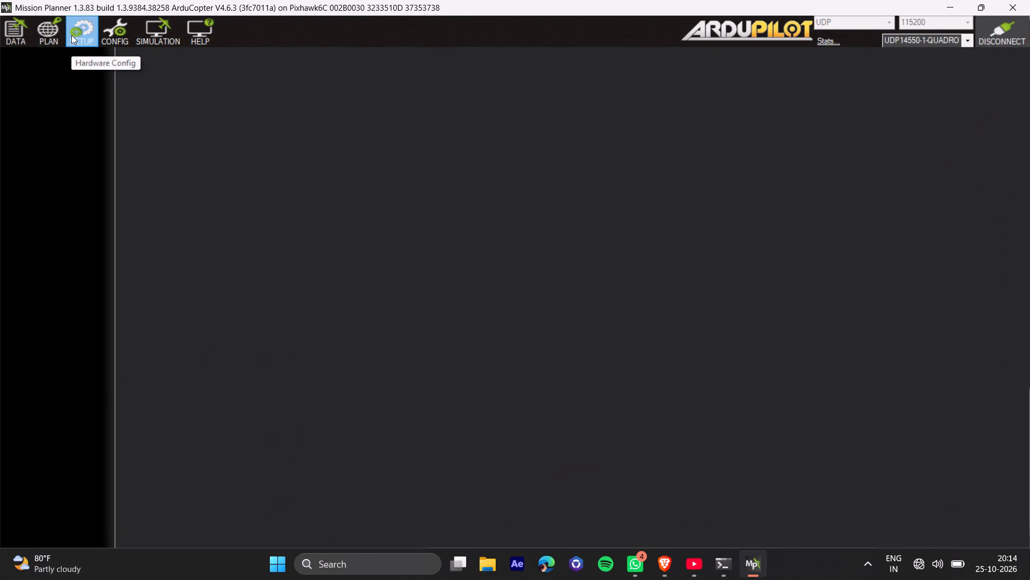
{"action": "left_click", "coordinate": [63, 75]}
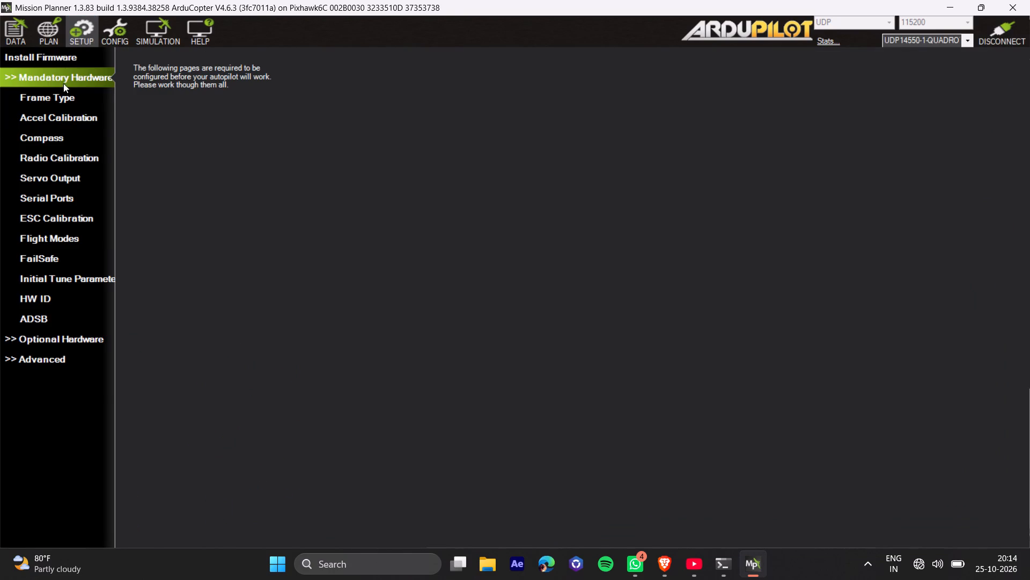
{"action": "left_click", "coordinate": [69, 143]}
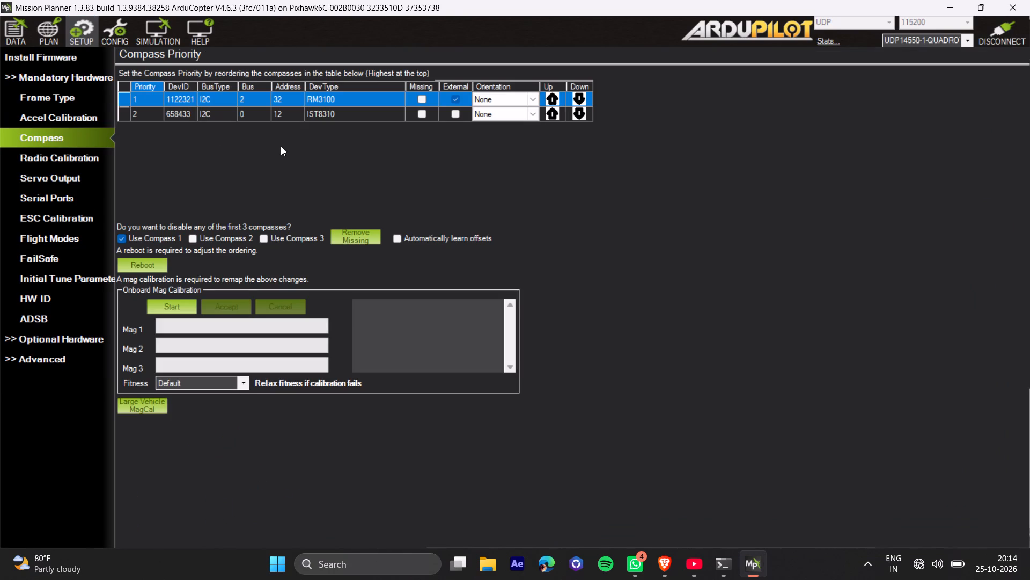
{"action": "triple_click", "coordinate": [280, 146]}
{"action": "left_click", "coordinate": [280, 146]}
{"action": "left_click", "coordinate": [184, 313]}
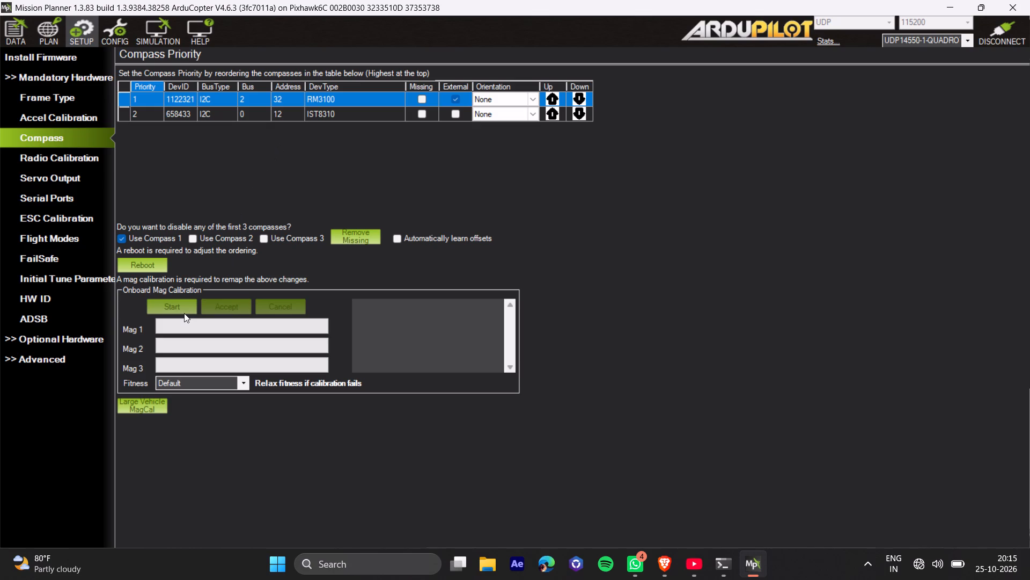
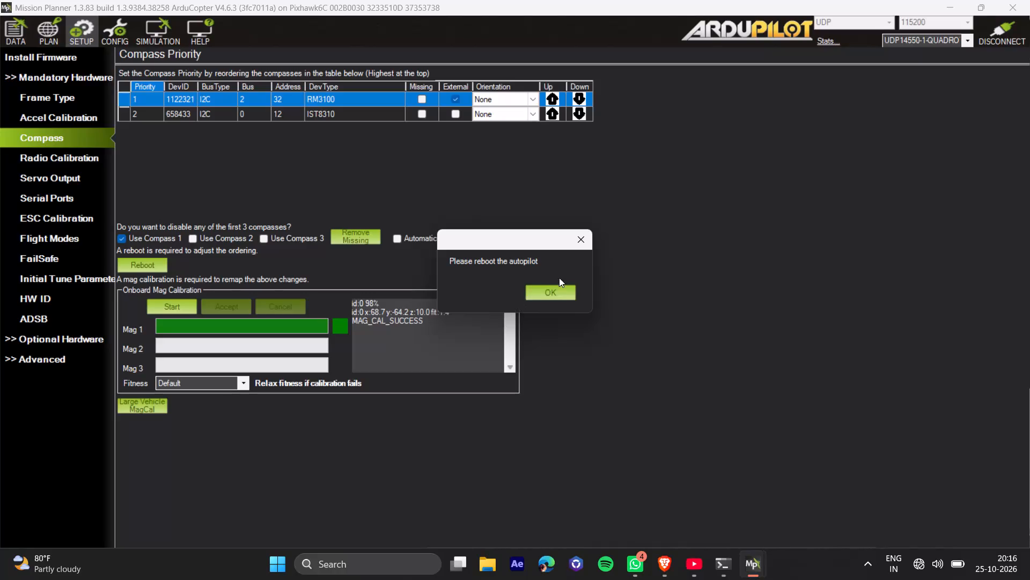
Reboot the autopilot to apply the compass calibration, and return to the flight data view to check the vehicle status.
{"action": "left_click", "coordinate": [560, 294]}
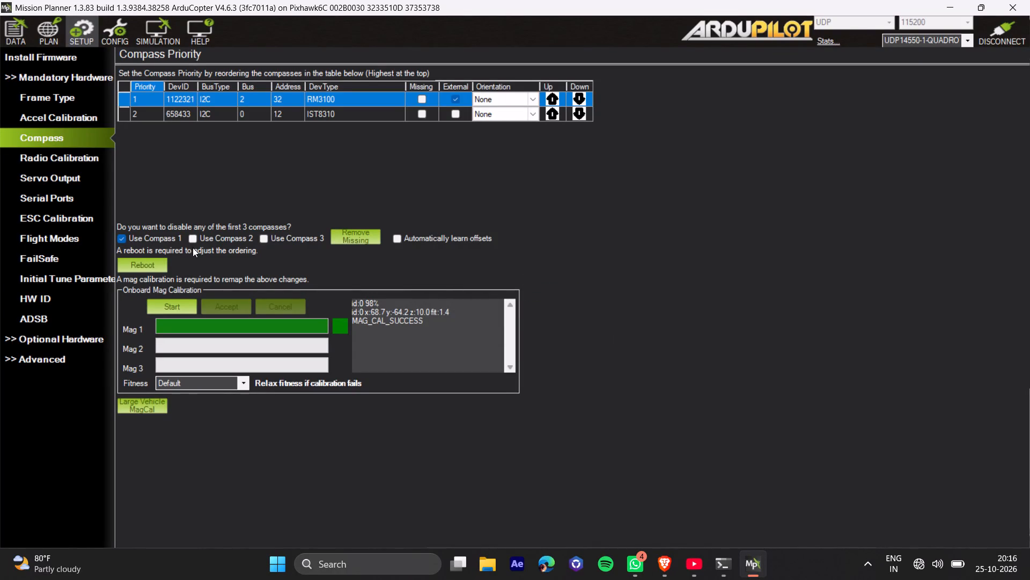
{"action": "left_click", "coordinate": [157, 262]}
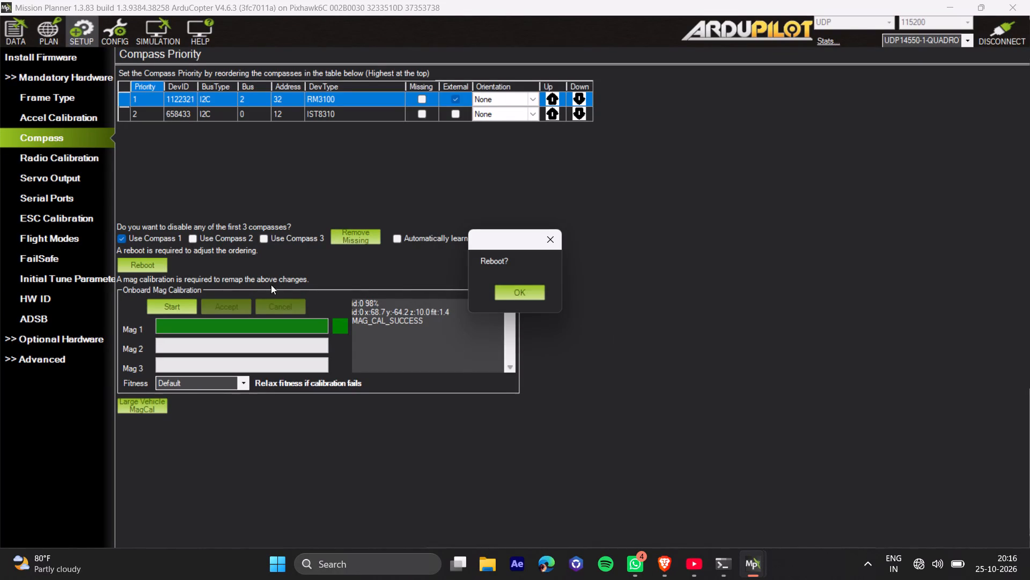
{"action": "left_click", "coordinate": [514, 289]}
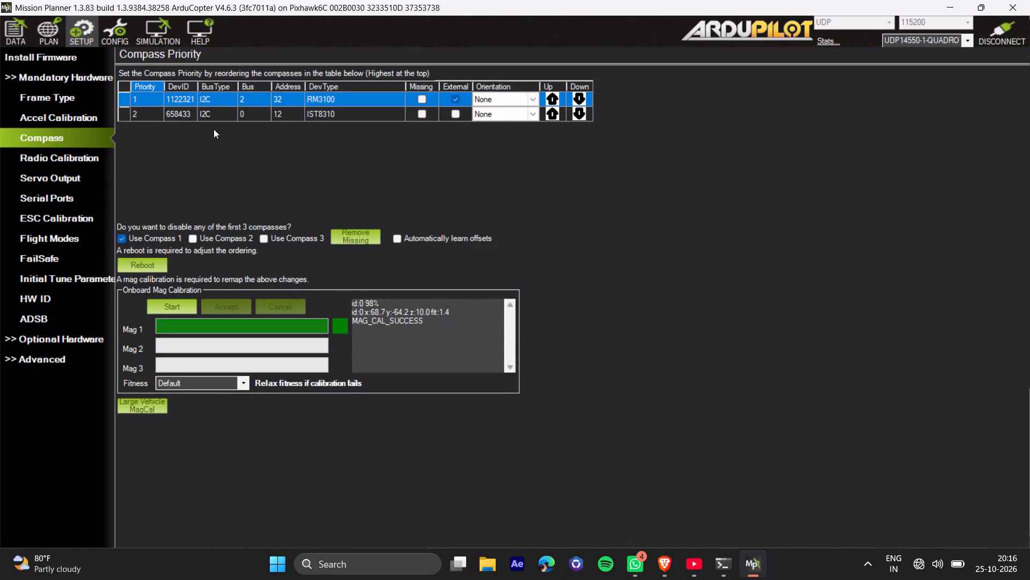
{"action": "left_click", "coordinate": [19, 31]}
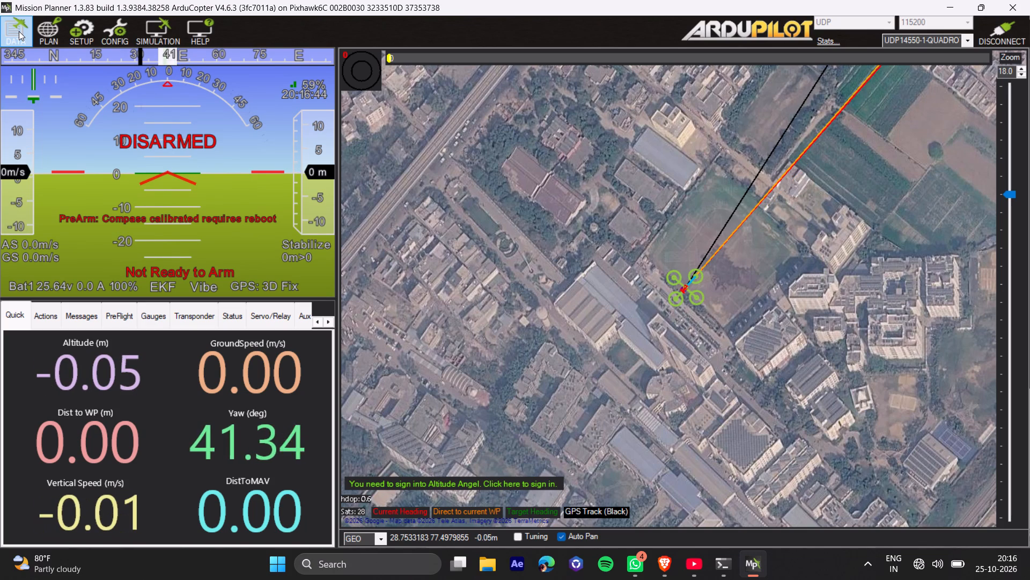
Open the mandatory hardware radio calibration and start it, proceeding to the capture of the RC stick and switch limits.
{"action": "left_click", "coordinate": [92, 24]}
{"action": "left_click", "coordinate": [61, 164]}
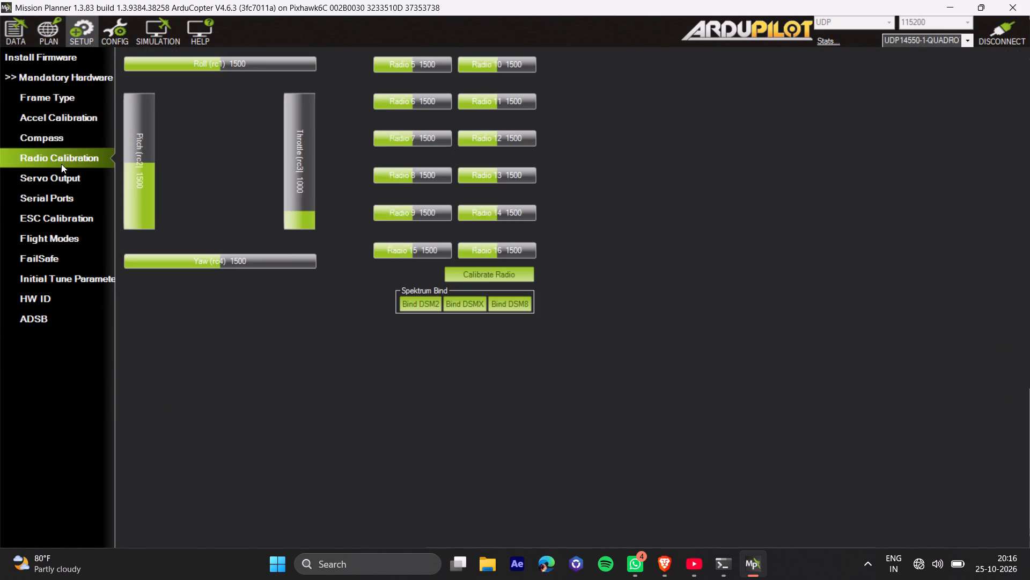
{"action": "left_click", "coordinate": [458, 280]}
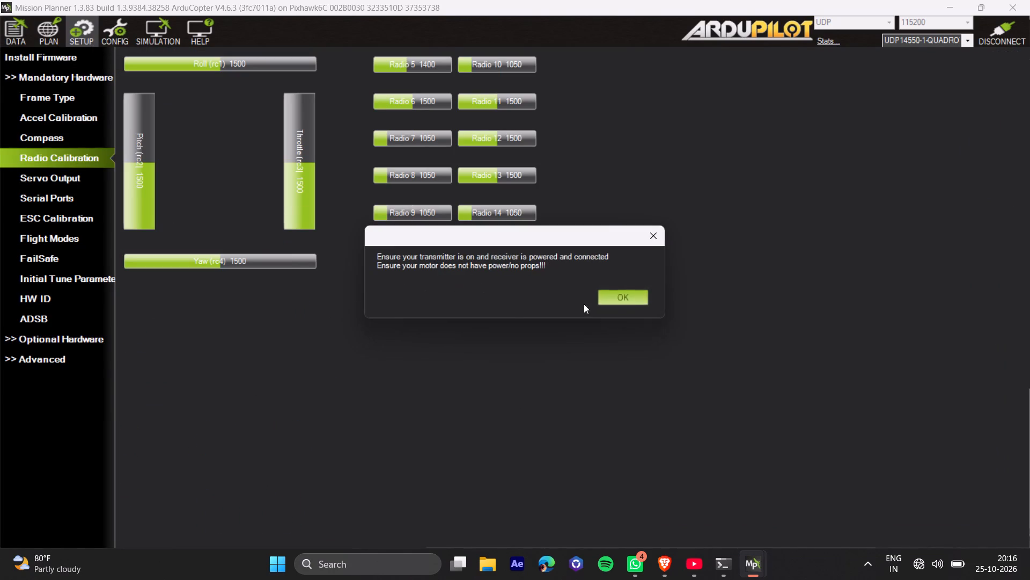
{"action": "left_click", "coordinate": [632, 301]}
{"action": "left_click", "coordinate": [613, 301]}
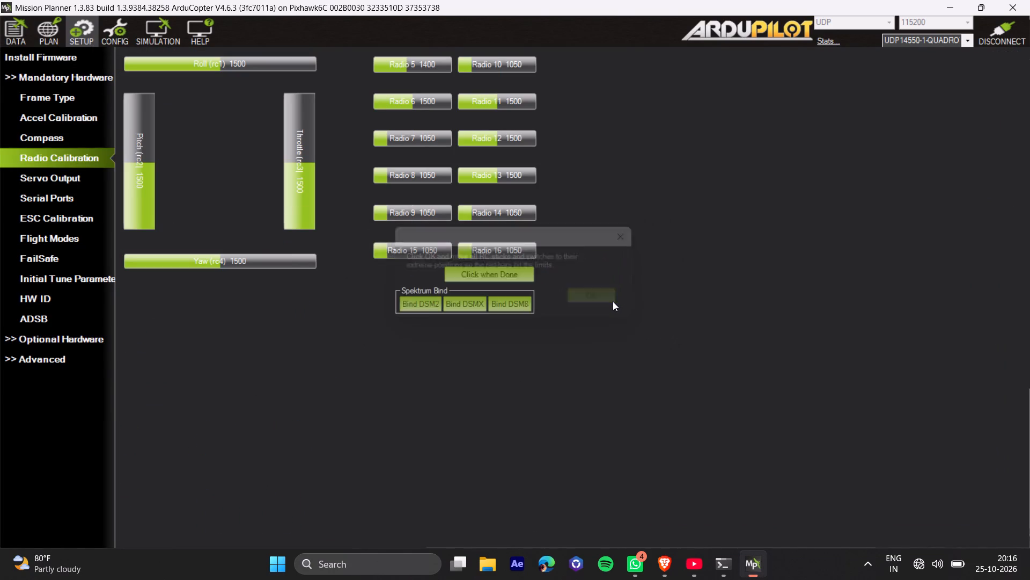
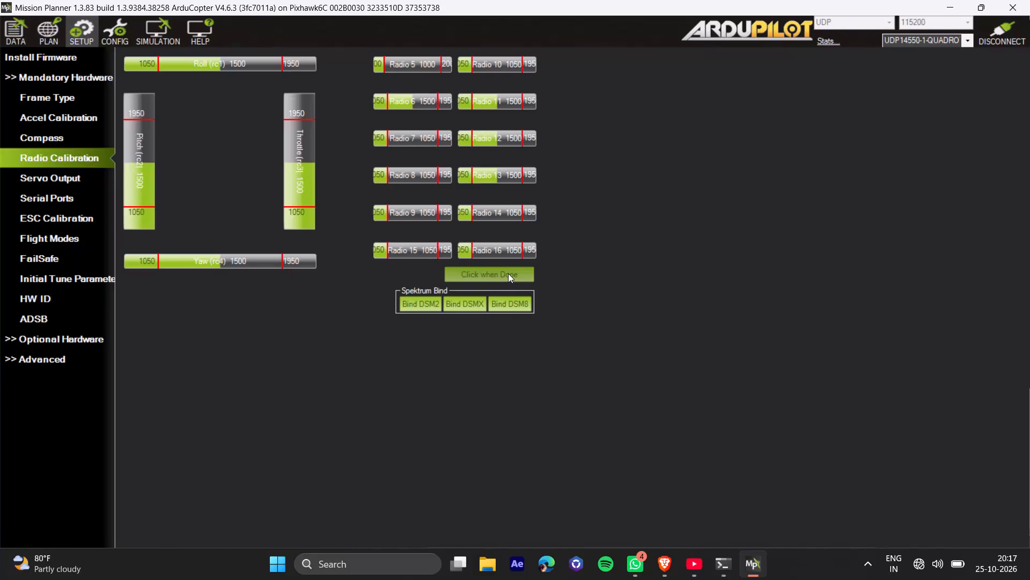
Finish the radio calibration, acknowledge the notices and save the captured channel limits.
{"action": "left_click", "coordinate": [508, 273]}
{"action": "left_click", "coordinate": [645, 295]}
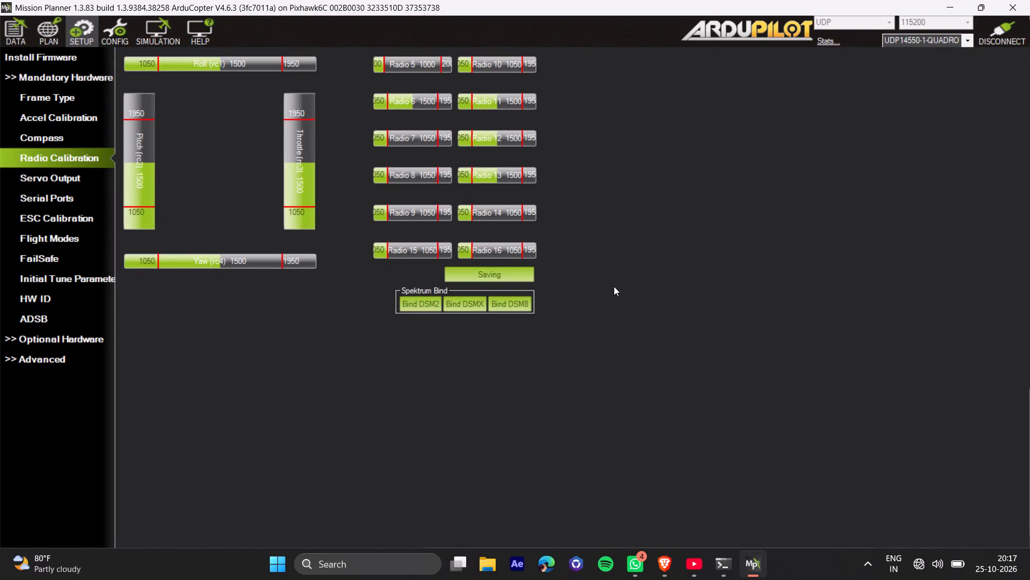
{"action": "left_click", "coordinate": [595, 383]}
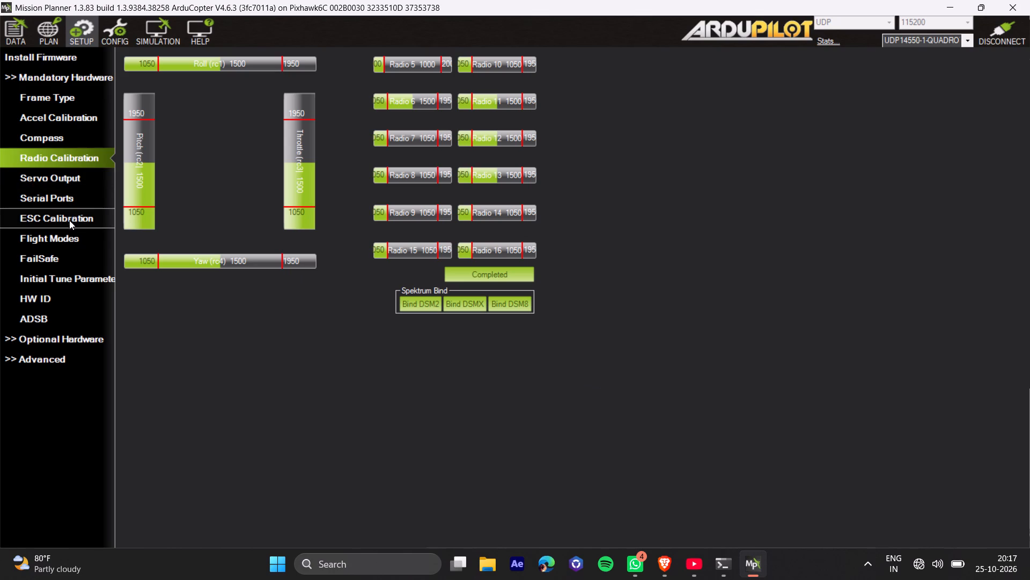
Set flight modes 2 to 6 to AltHold, Loiter, Land, AutoTune and RTL, and save the modes.
{"action": "left_click", "coordinate": [66, 238]}
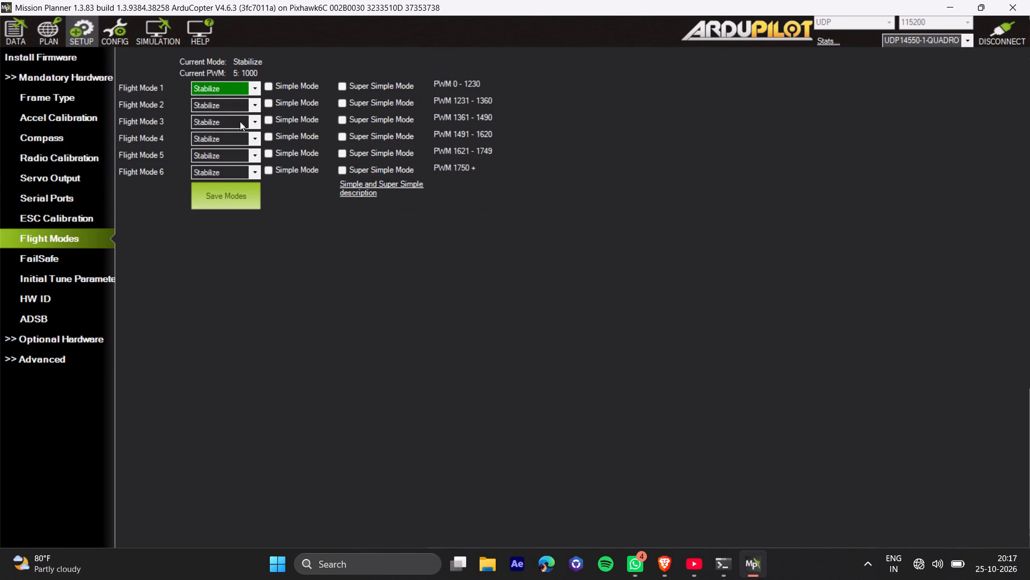
{"action": "left_click", "coordinate": [255, 102]}
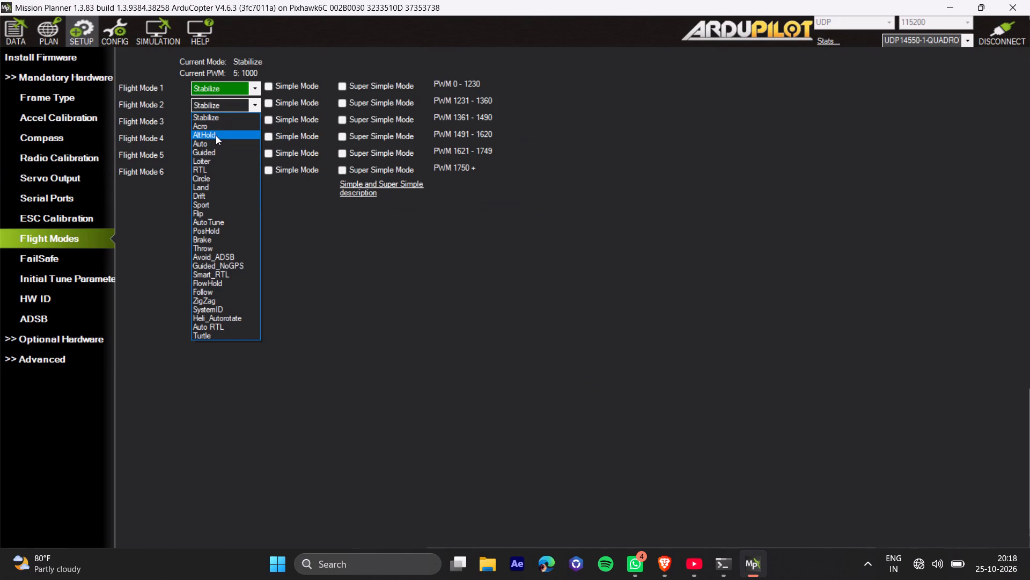
{"action": "left_click", "coordinate": [215, 135]}
{"action": "left_click", "coordinate": [254, 122]}
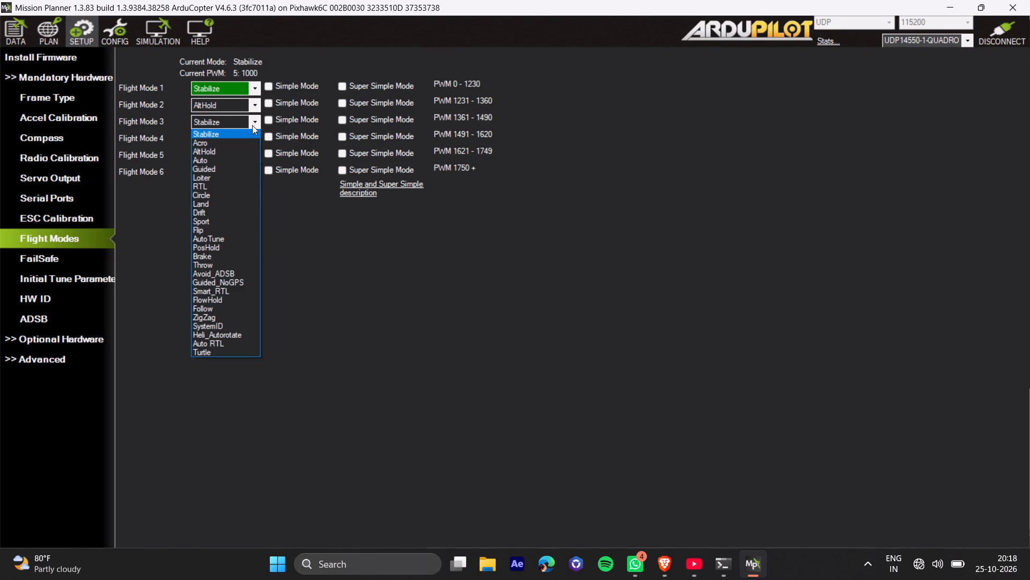
{"action": "left_click", "coordinate": [223, 180]}
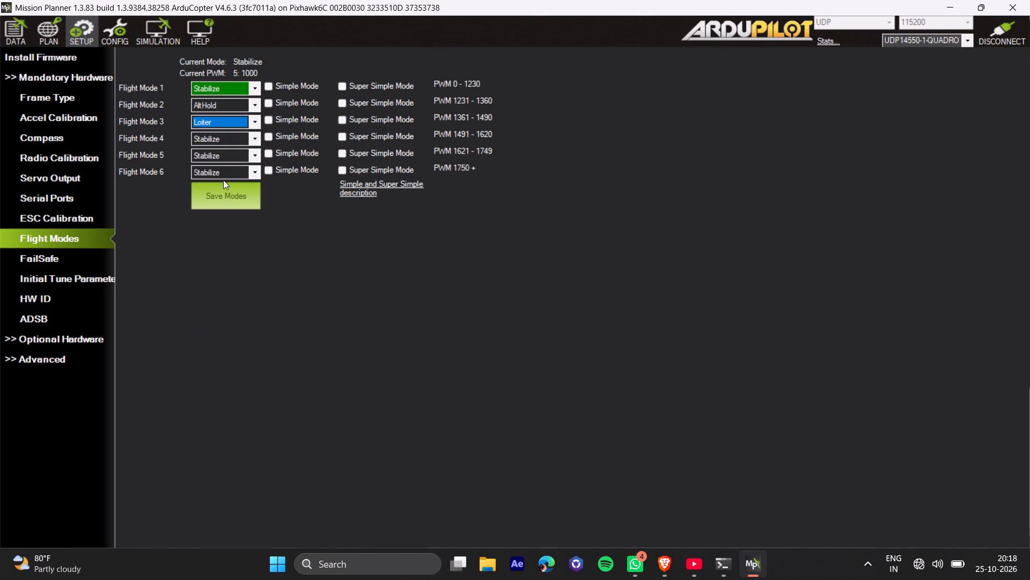
{"action": "left_click", "coordinate": [254, 141]}
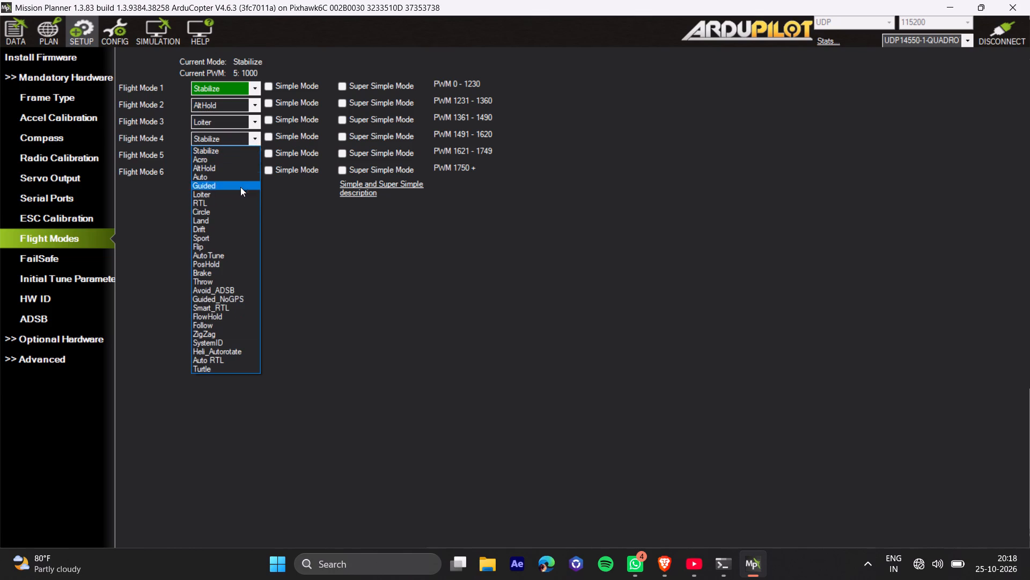
{"action": "left_click", "coordinate": [236, 221]}
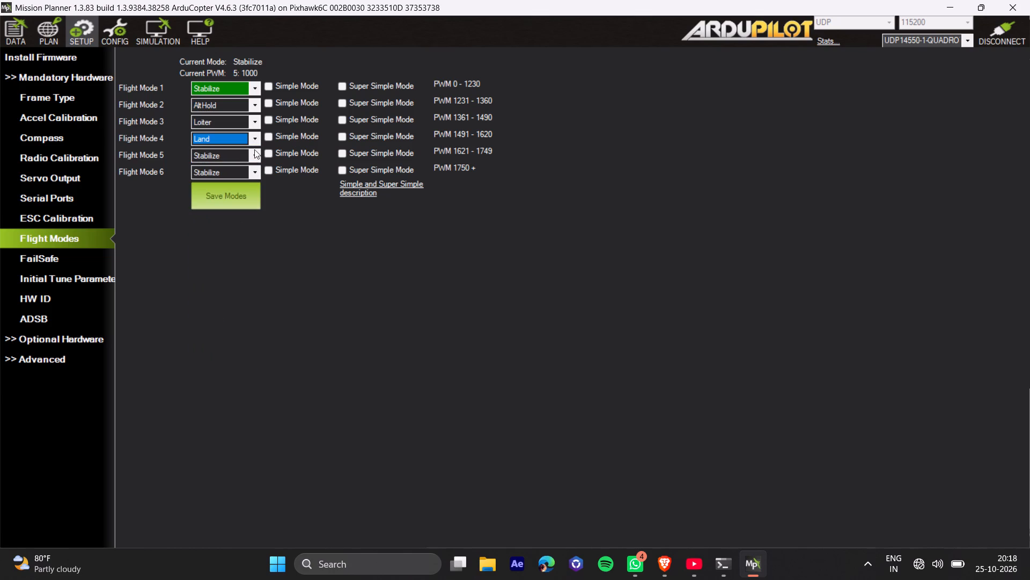
{"action": "left_click", "coordinate": [254, 147]}
{"action": "left_click", "coordinate": [255, 154]}
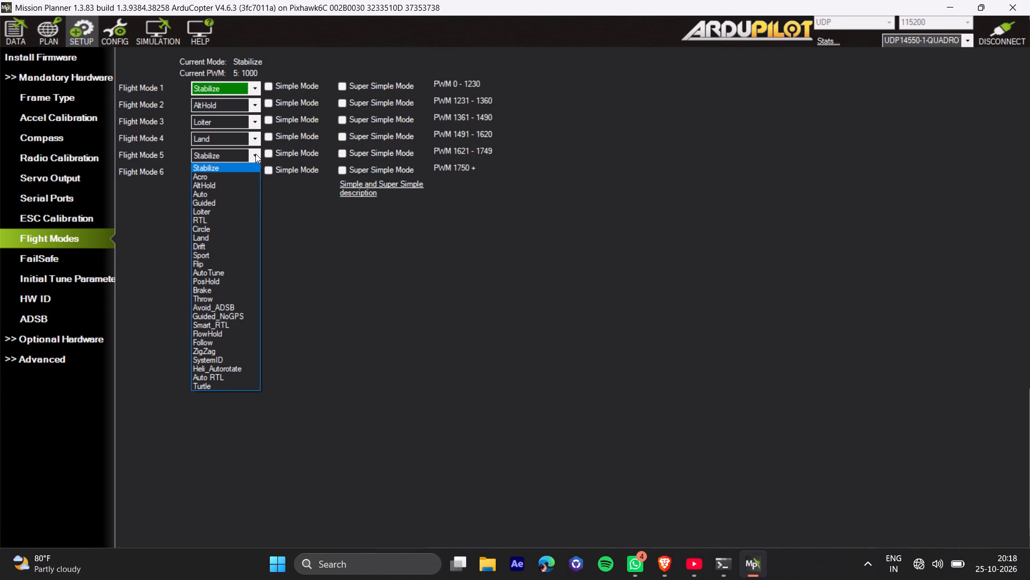
{"action": "left_click", "coordinate": [234, 274]}
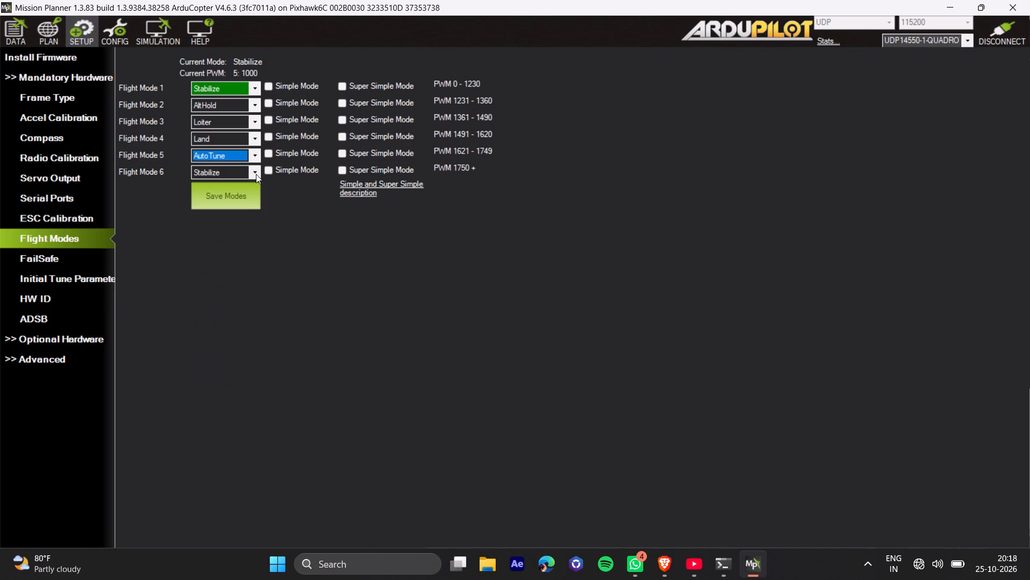
{"action": "left_click", "coordinate": [256, 172]}
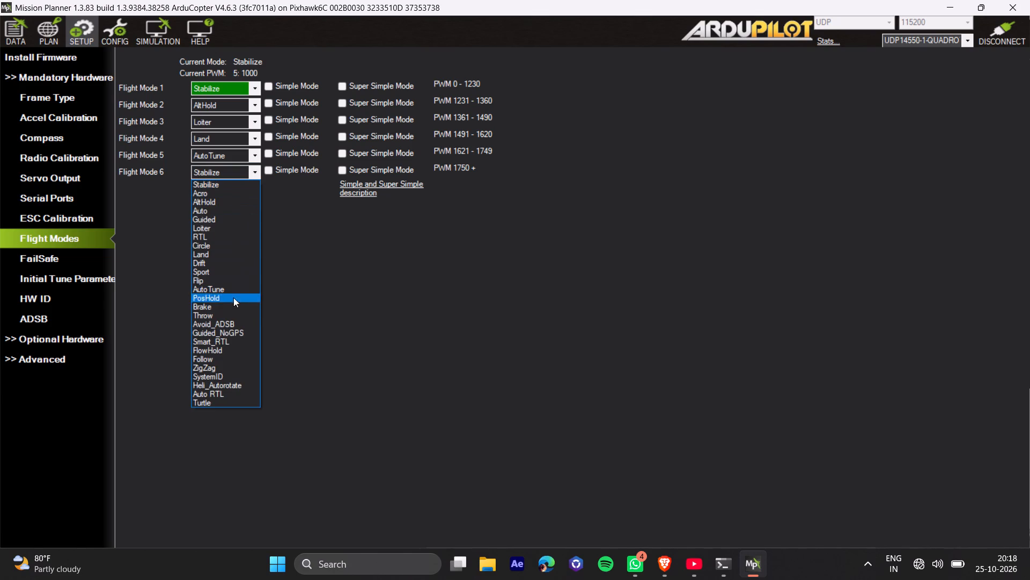
{"action": "left_click", "coordinate": [219, 236]}
{"action": "left_click", "coordinate": [219, 200]}
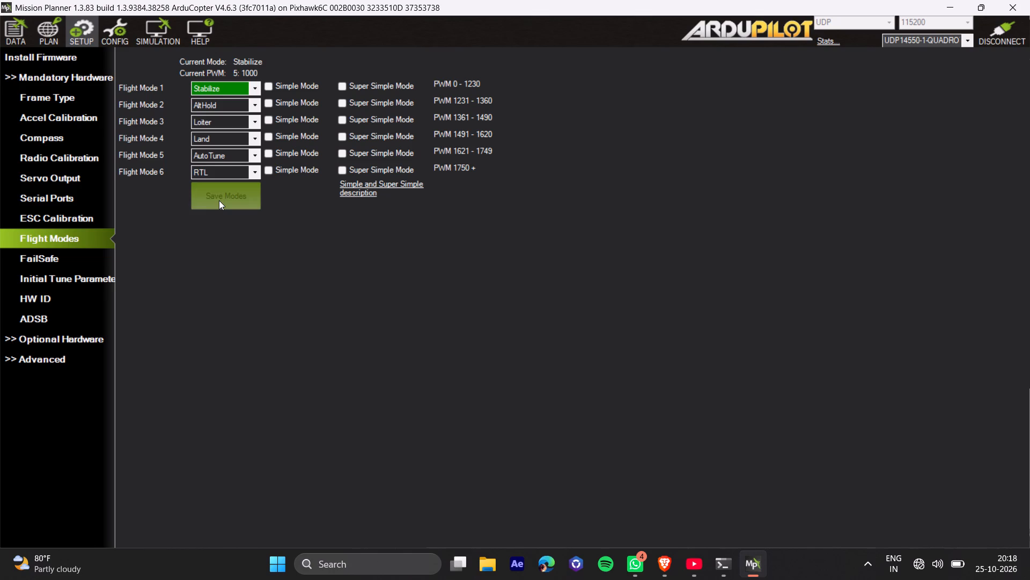
Configure the battery failsafe with a low battery value of 19 and the Land action.
{"action": "left_click", "coordinate": [84, 258]}
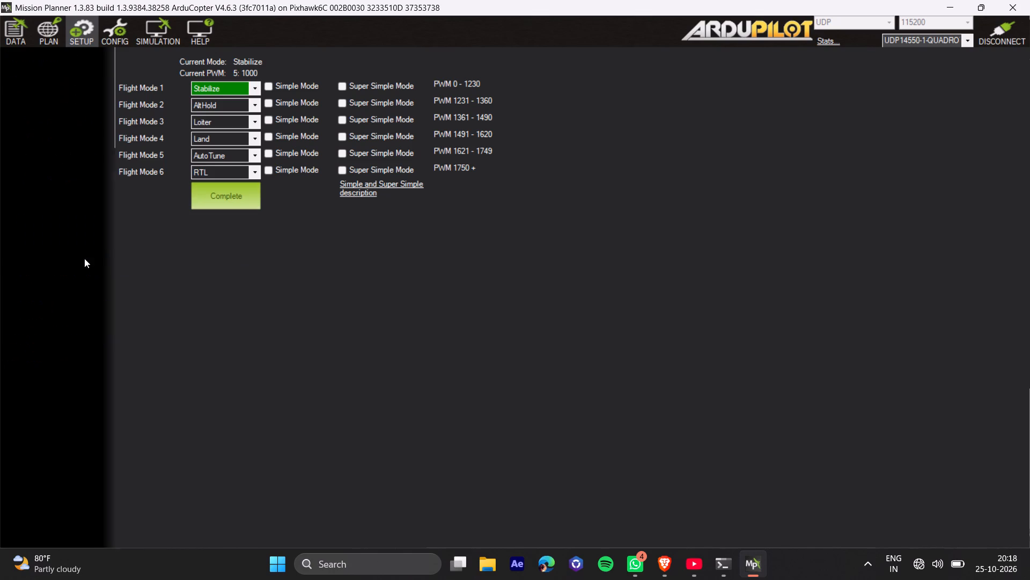
{"action": "left_click", "coordinate": [578, 292]}
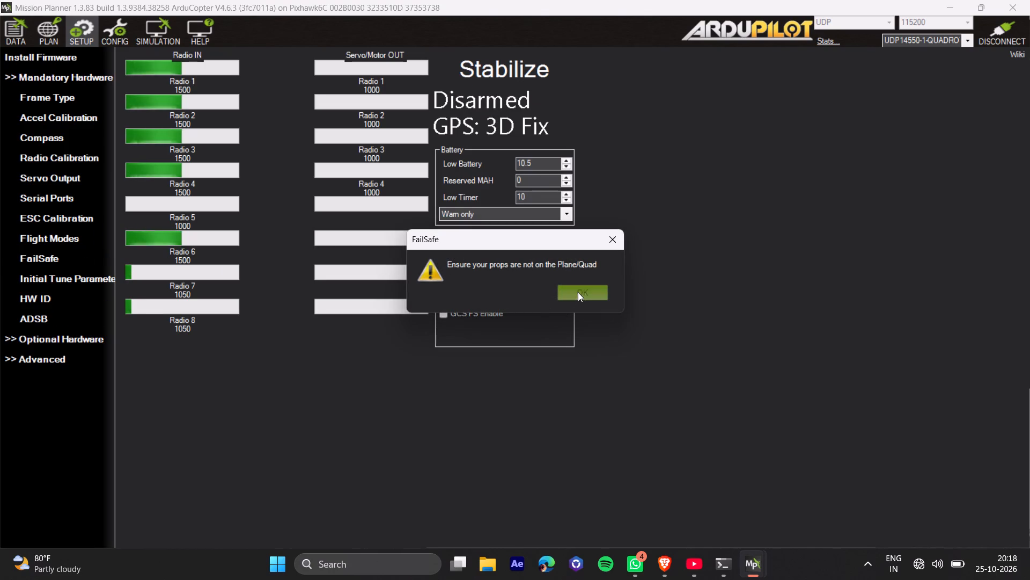
{"action": "double_click", "coordinate": [530, 163]}
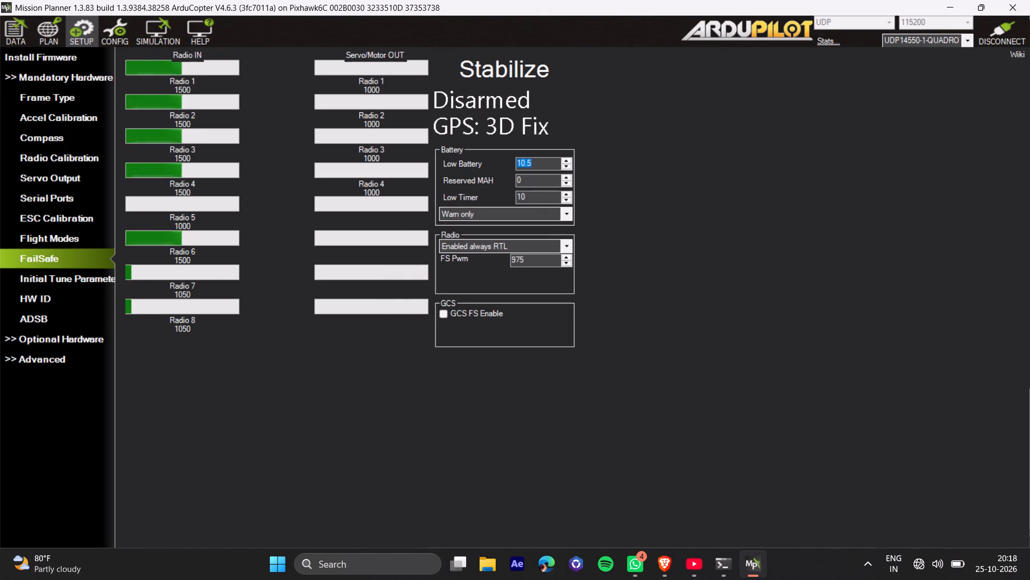
{"action": "key", "text": "1"}
{"action": "key", "text": "9"}
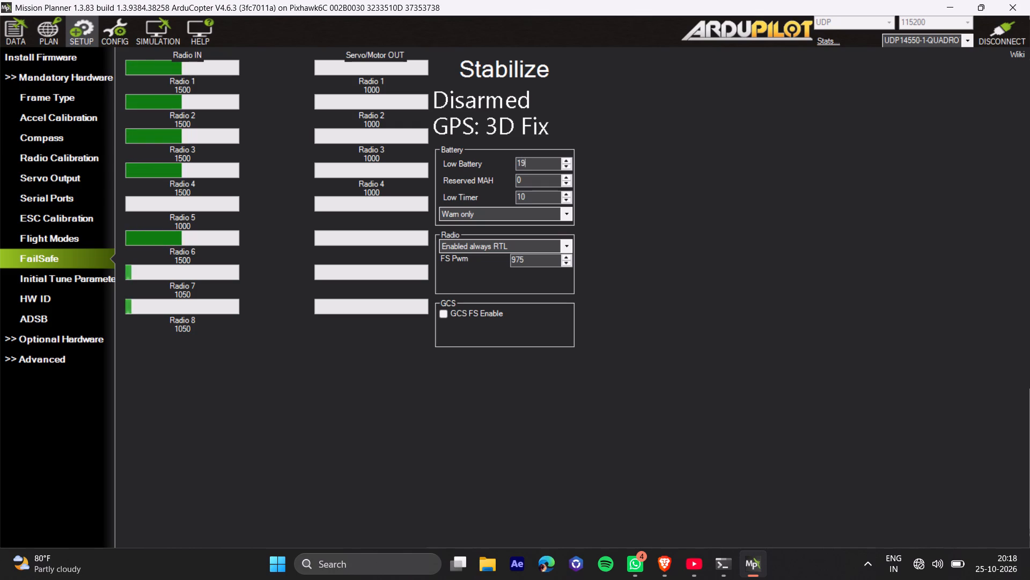
{"action": "left_click", "coordinate": [566, 215]}
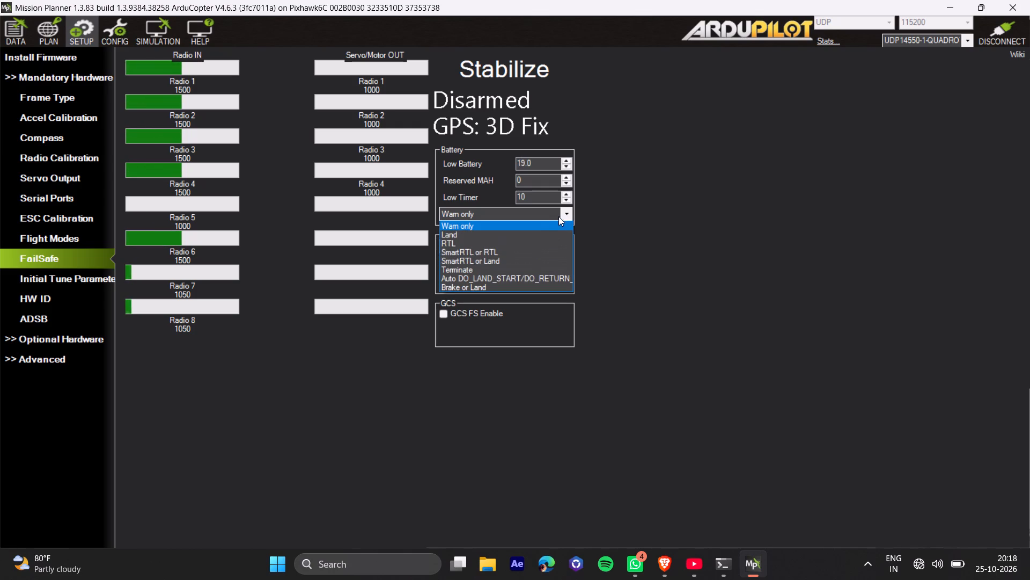
{"action": "left_click", "coordinate": [523, 236]}
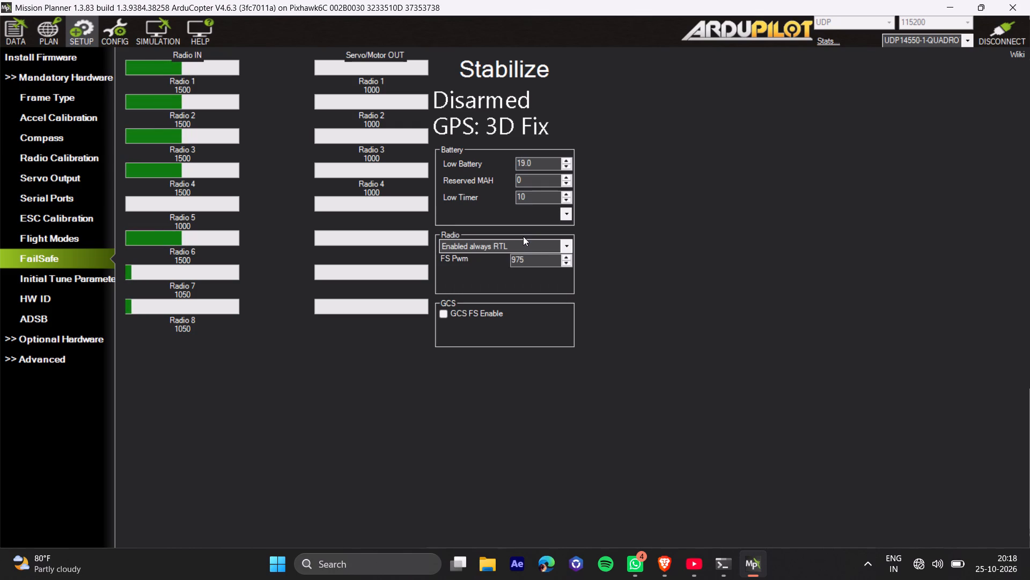
{"action": "double_click", "coordinate": [606, 272]}
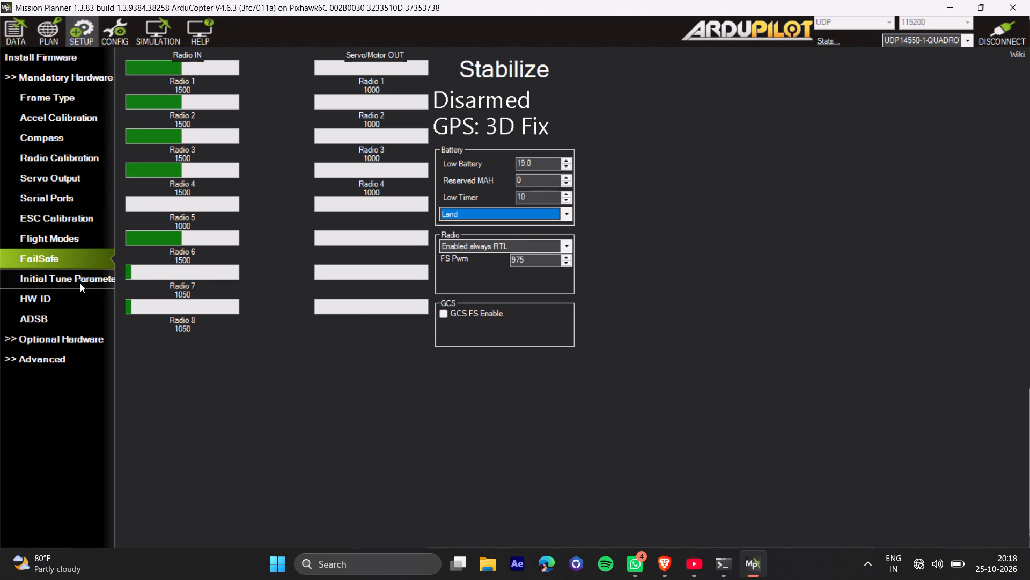
Open the optional hardware motor test and test motor A at 5% and at 10% throttle.
{"action": "left_click", "coordinate": [77, 281]}
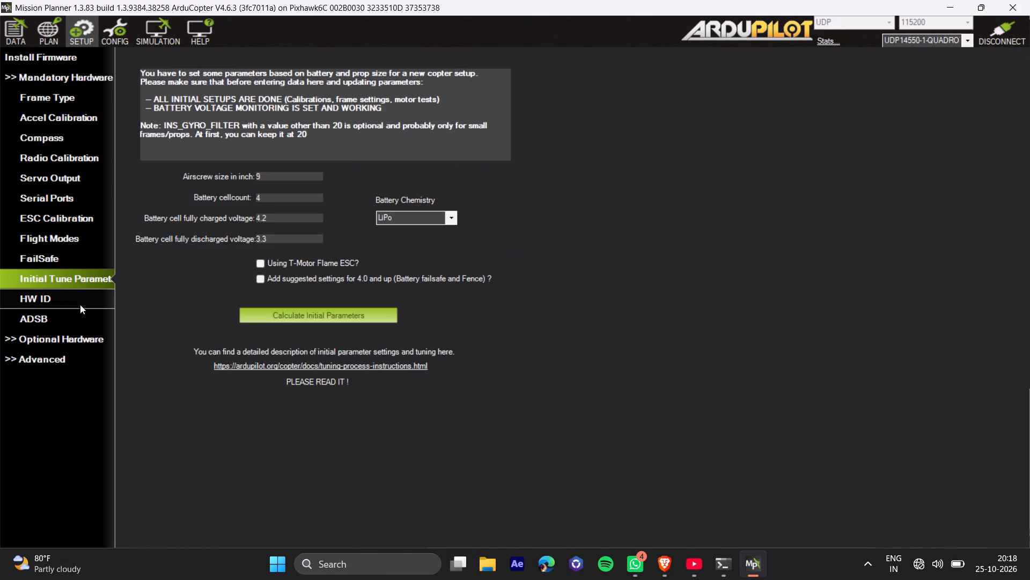
{"action": "left_click", "coordinate": [80, 343]}
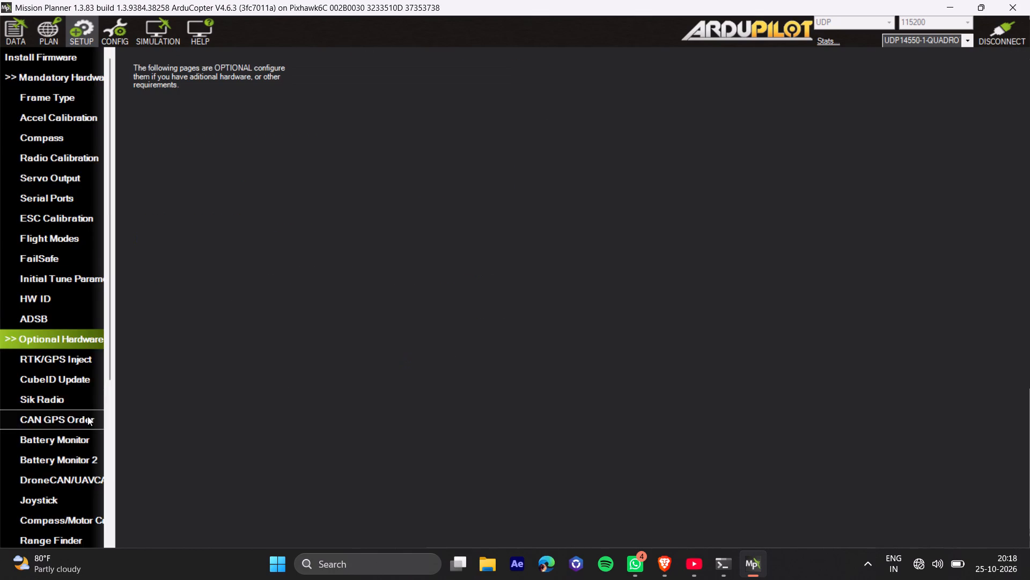
{"action": "scroll", "coordinate": [87, 416], "scroll_direction": "down", "scroll_amount": 4}
{"action": "left_click", "coordinate": [60, 423]}
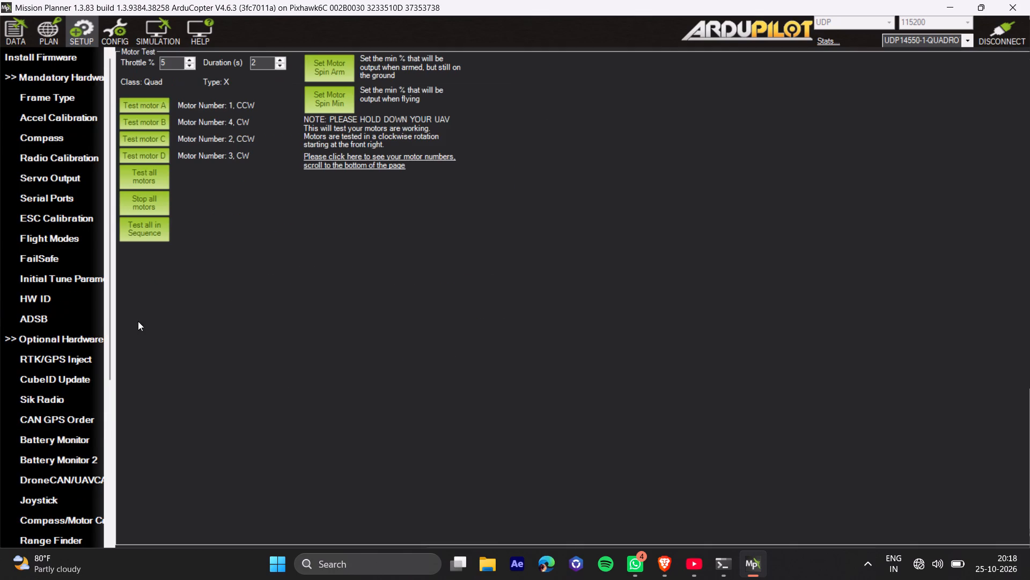
{"action": "left_click", "coordinate": [147, 103]}
{"action": "double_click", "coordinate": [170, 63]}
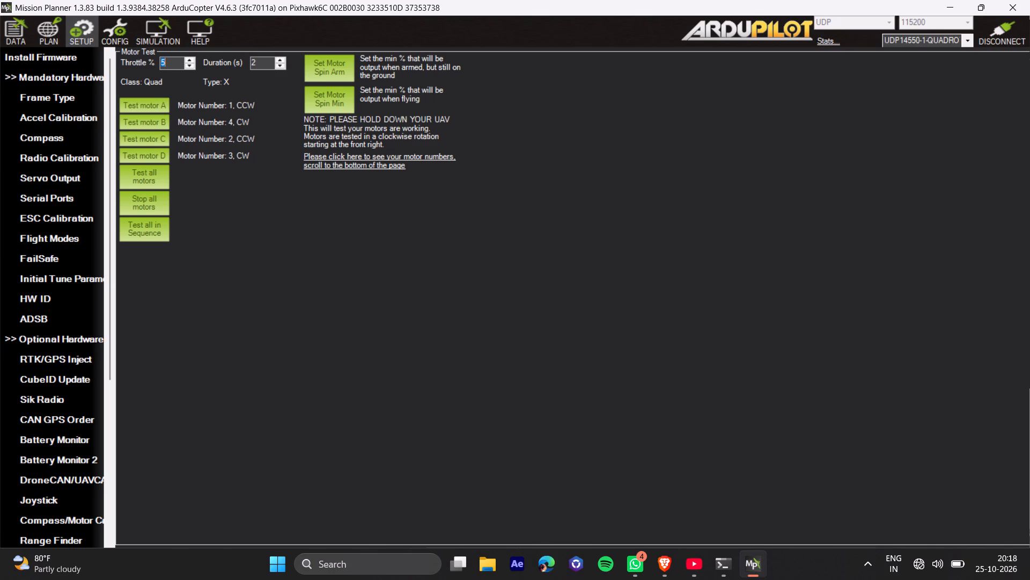
{"action": "type", "text": "10"}
{"action": "left_click", "coordinate": [150, 107]}
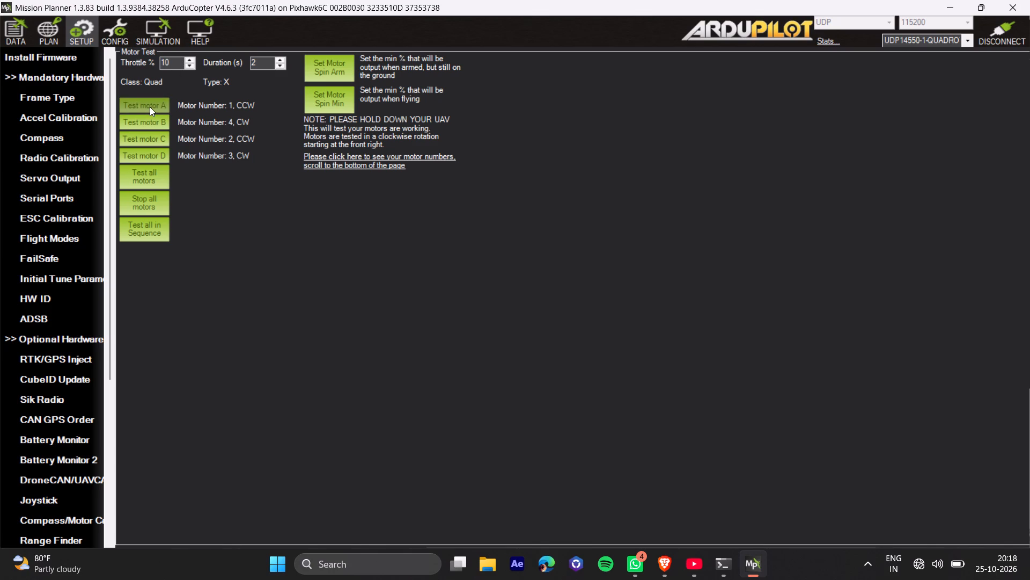
Set the motor test throttle to 15%, test motor A, and run all motors in sequence.
{"action": "left_click", "coordinate": [171, 64]}
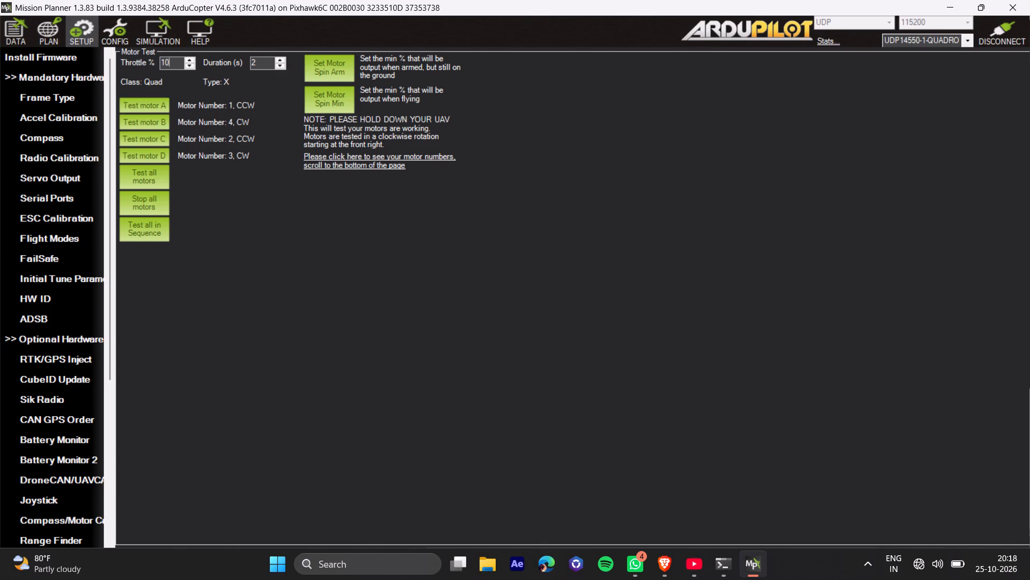
{"action": "key", "text": "BackSpace"}
{"action": "key", "text": "BackSpace"}
{"action": "type", "text": "15"}
{"action": "left_click", "coordinate": [158, 108]}
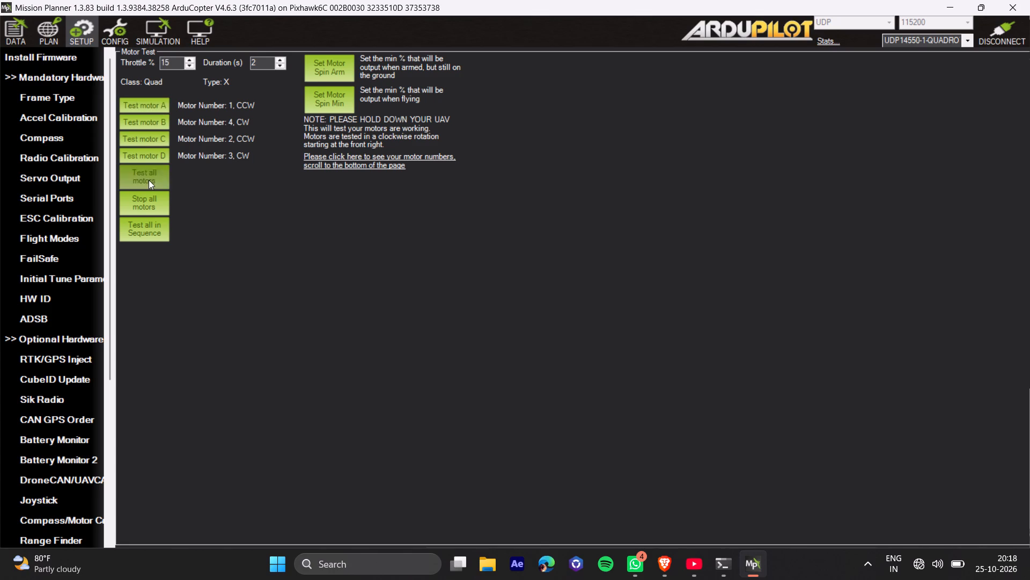
{"action": "left_click", "coordinate": [144, 231]}
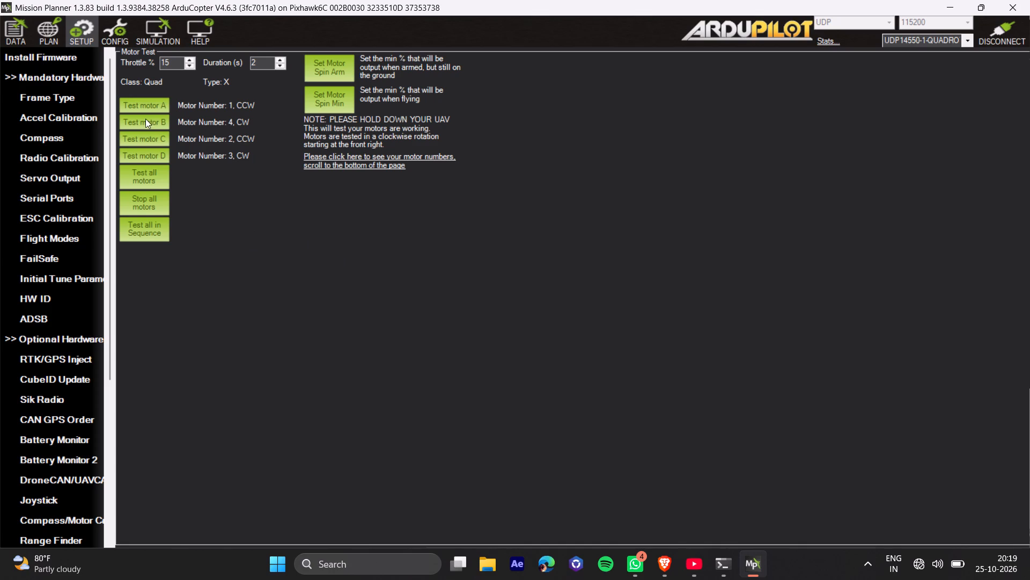
Open the extended tuning parameters in the vehicle configuration.
{"action": "left_click", "coordinate": [116, 34]}
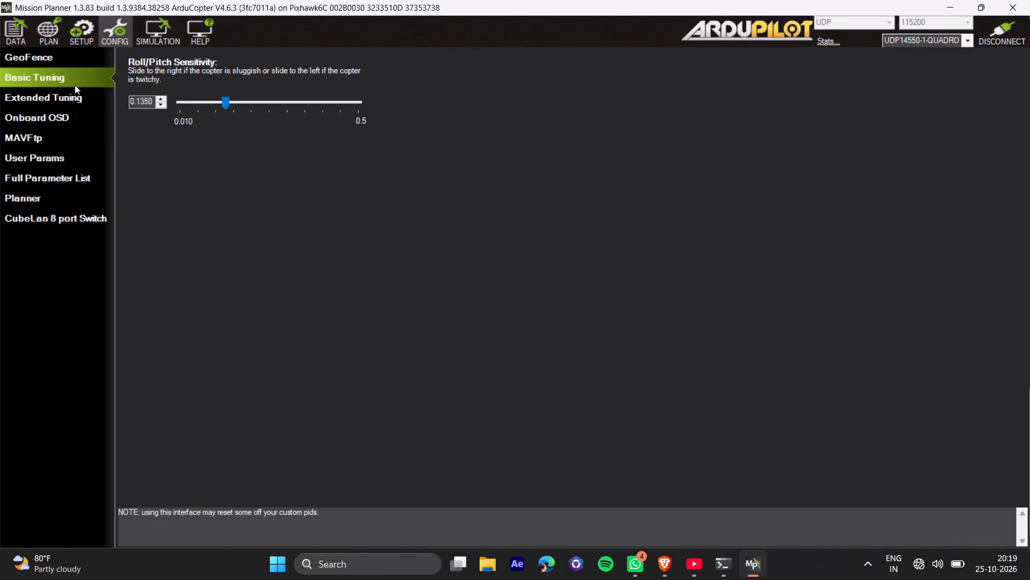
{"action": "left_click", "coordinate": [71, 94]}
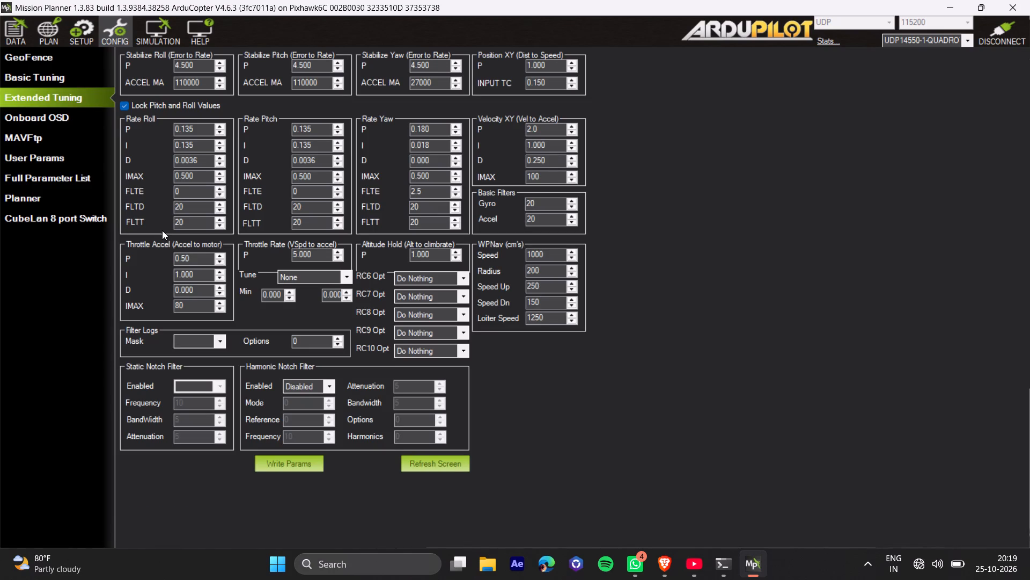
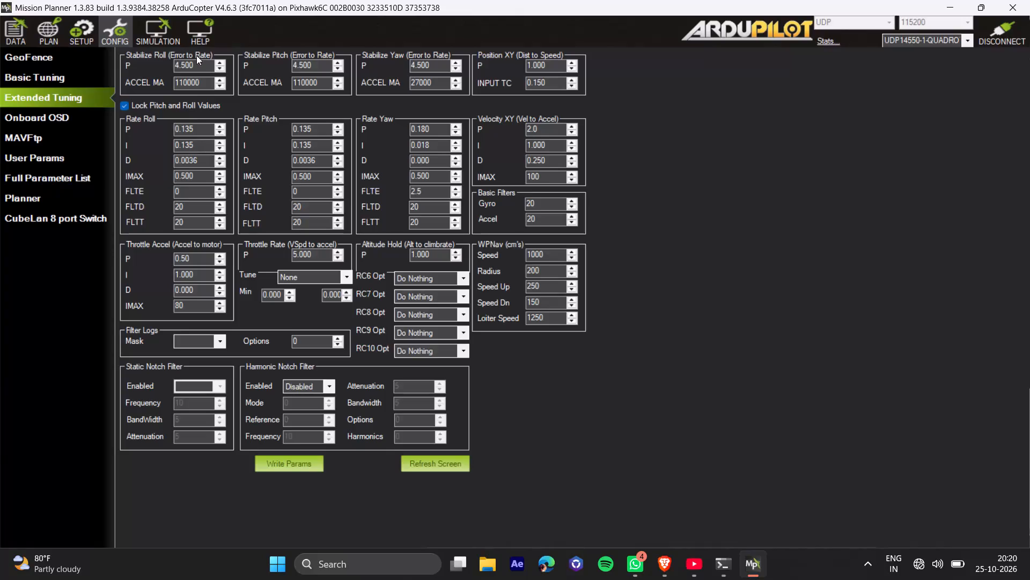
Set the Stabilize Roll P and Stabilize Pitch P gains to 13.194 and accept both values.
{"action": "double_click", "coordinate": [196, 64]}
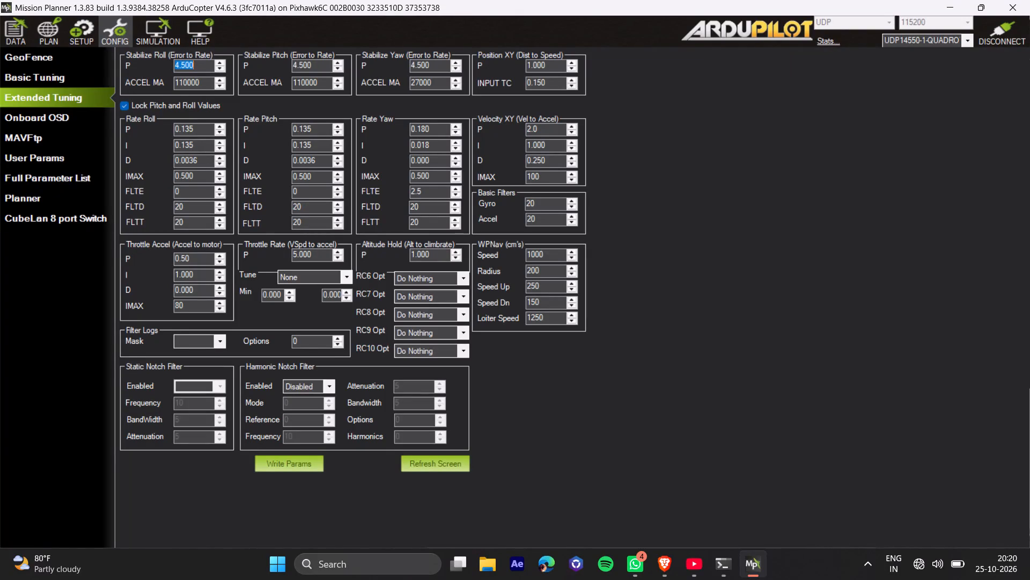
{"action": "type", "text": "13"}
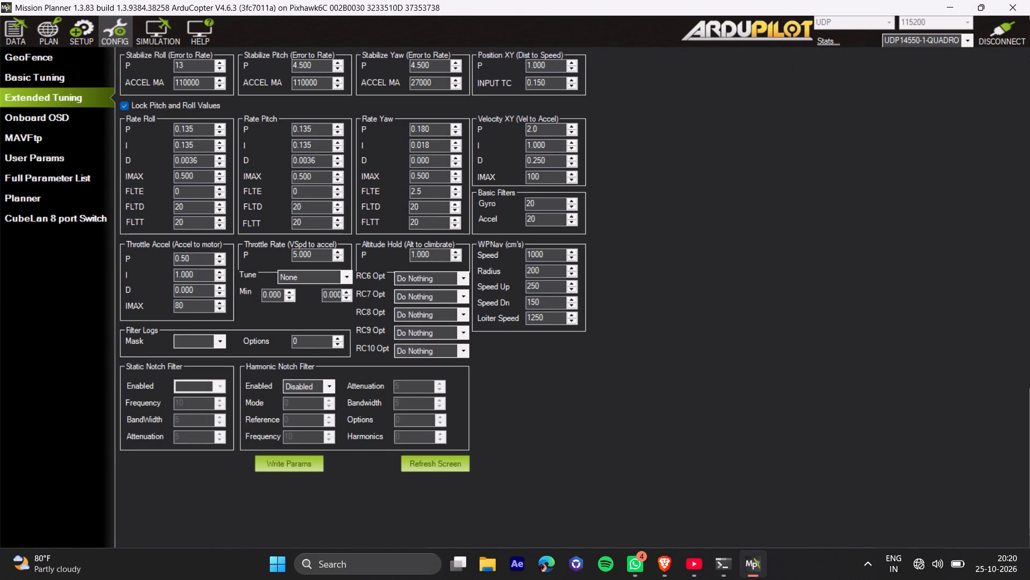
{"action": "type", "text": ".1"}
{"action": "type", "text": "94"}
{"action": "double_click", "coordinate": [304, 64]}
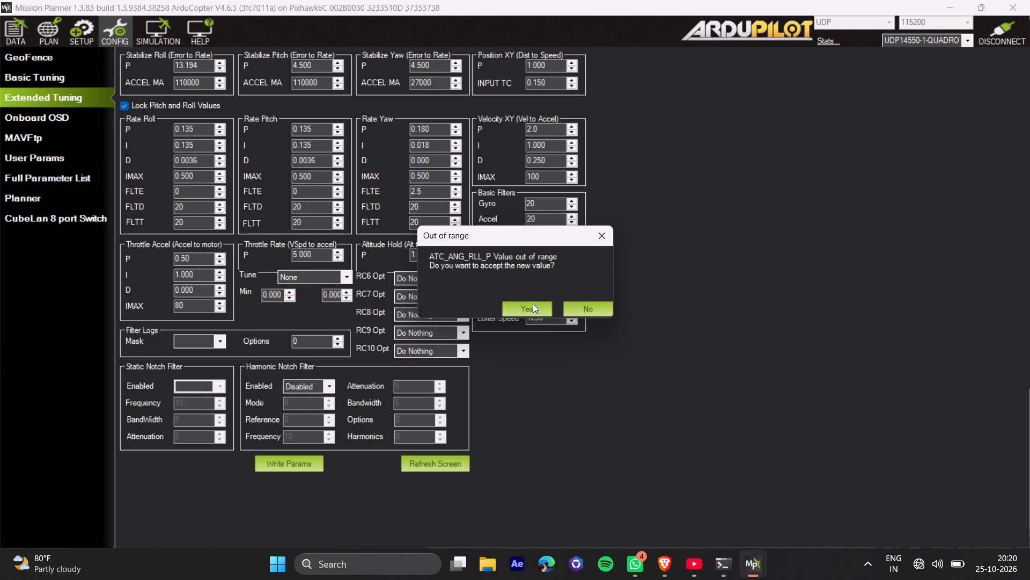
{"action": "left_click", "coordinate": [528, 310]}
{"action": "double_click", "coordinate": [306, 61]}
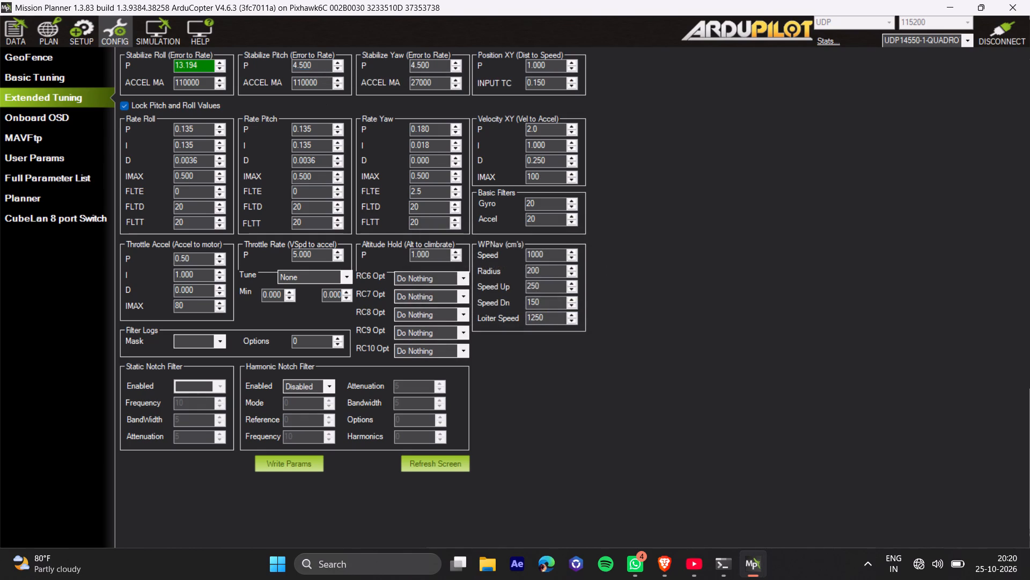
{"action": "type", "text": "13.194"}
{"action": "left_click", "coordinate": [197, 79]}
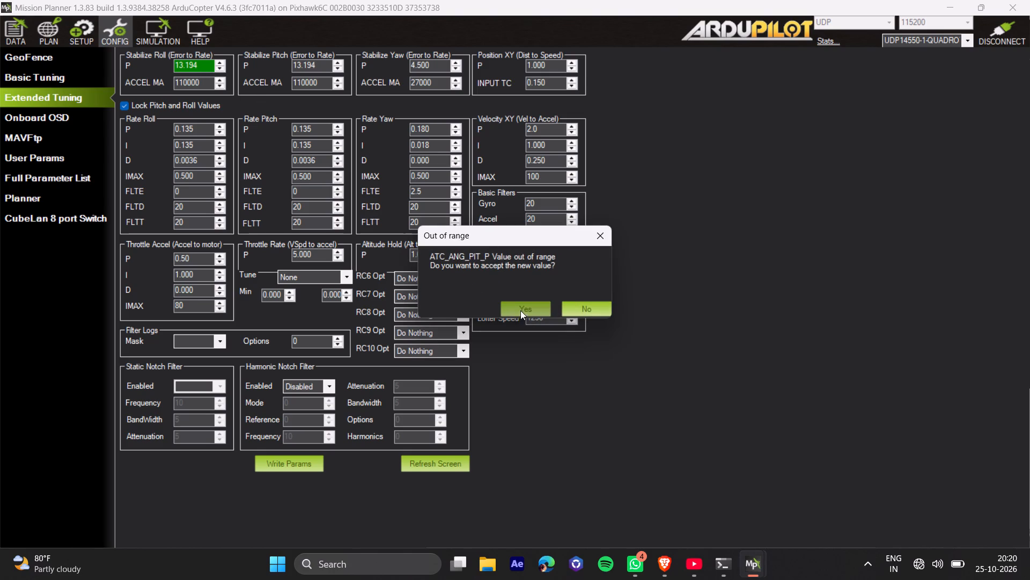
{"action": "left_click", "coordinate": [520, 310]}
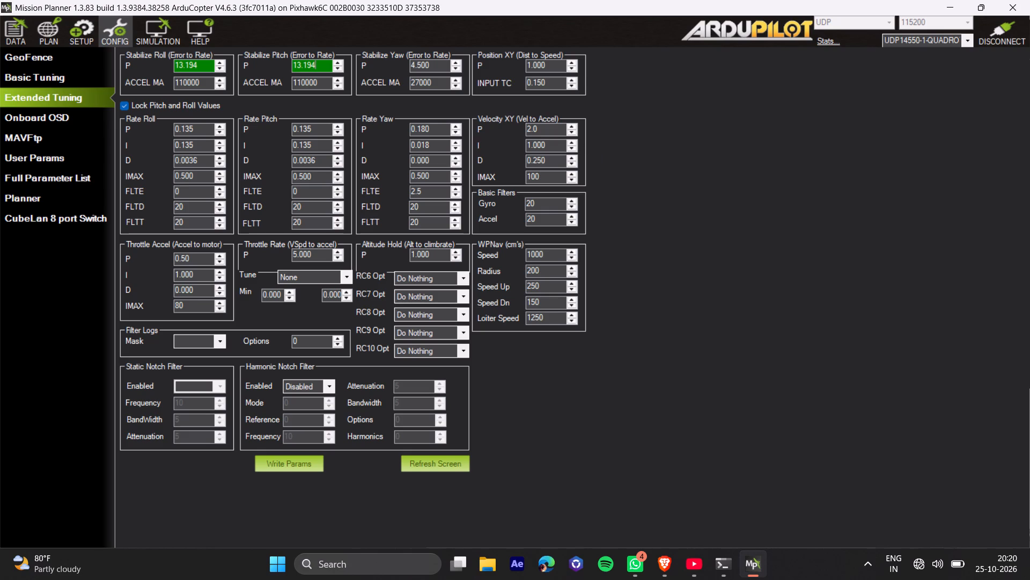
Set the stabilize ACCEL MAX values to 16200 for yaw, 65970 for pitch and 65970 for roll.
{"action": "double_click", "coordinate": [426, 78]}
{"action": "key", "text": "1"}
{"action": "type", "text": "6200"}
{"action": "double_click", "coordinate": [319, 82]}
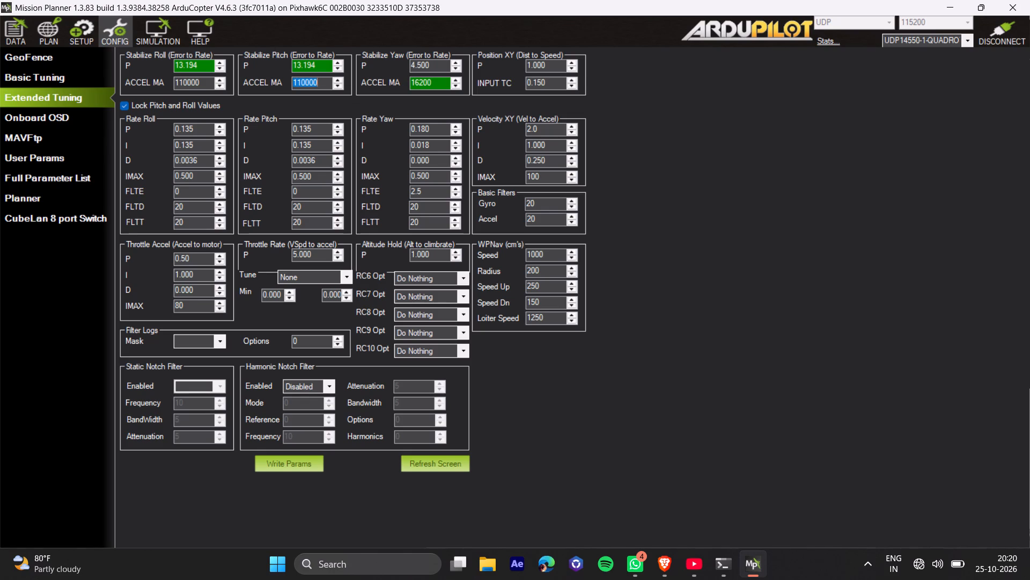
{"action": "type", "text": "65"}
{"action": "type", "text": "970"}
{"action": "double_click", "coordinate": [194, 86]}
{"action": "type", "text": "65"}
{"action": "key", "text": "9"}
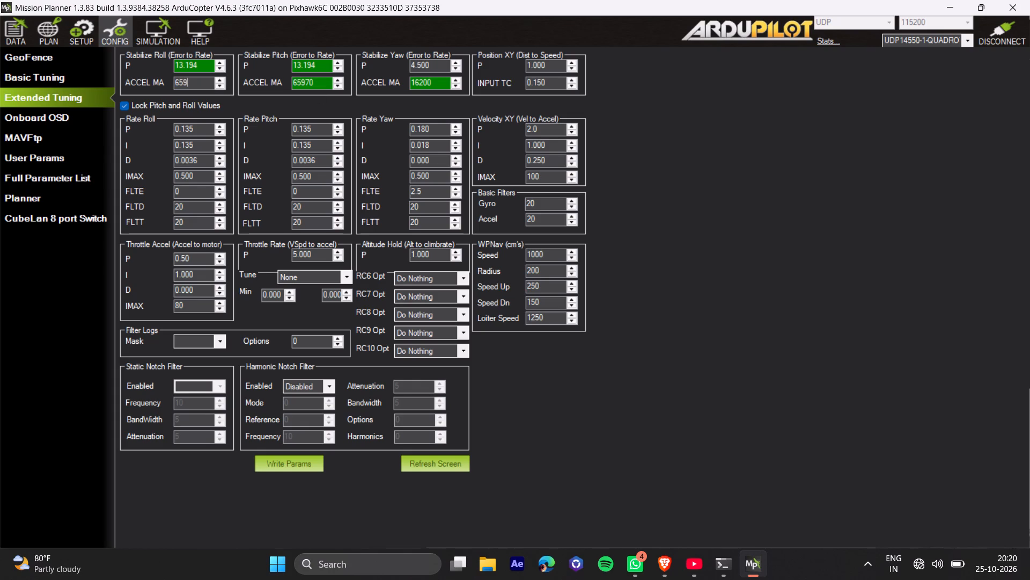
{"action": "type", "text": "70"}
Set the P and I gains to 0.081 for both Rate Roll and Rate Pitch.
{"action": "double_click", "coordinate": [196, 132]}
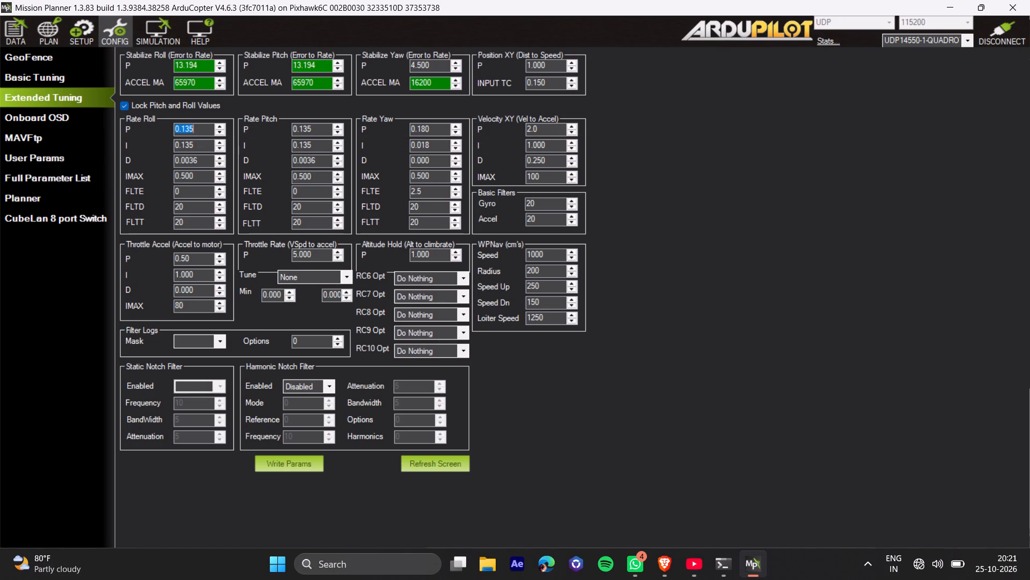
{"action": "type", "text": "0.08"}
{"action": "key", "text": "1"}
{"action": "double_click", "coordinate": [196, 146]}
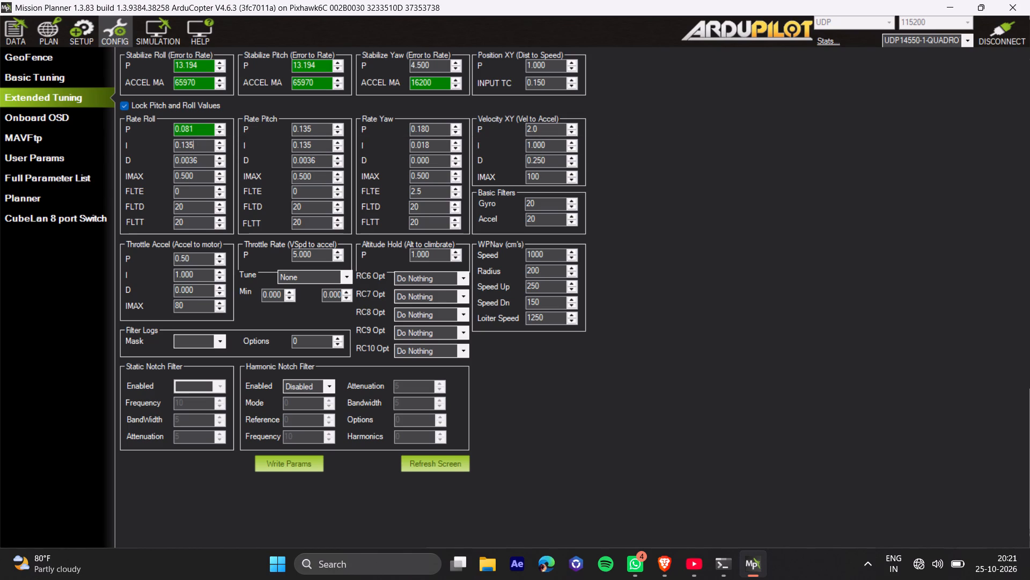
{"action": "type", "text": "0.081"}
{"action": "left_click", "coordinate": [318, 122]}
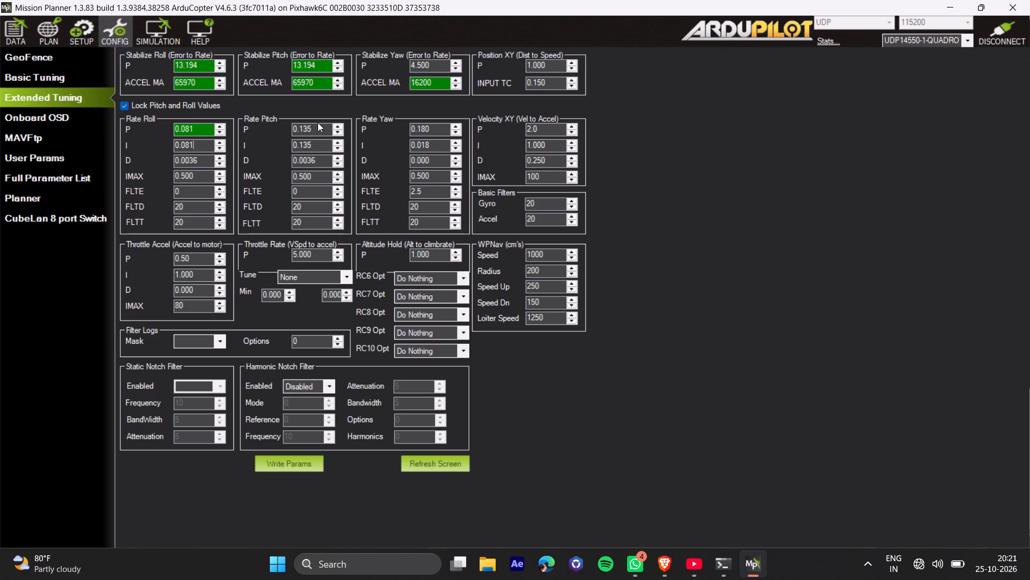
{"action": "double_click", "coordinate": [310, 126]}
{"action": "type", "text": "0.08"}
{"action": "key", "text": "1"}
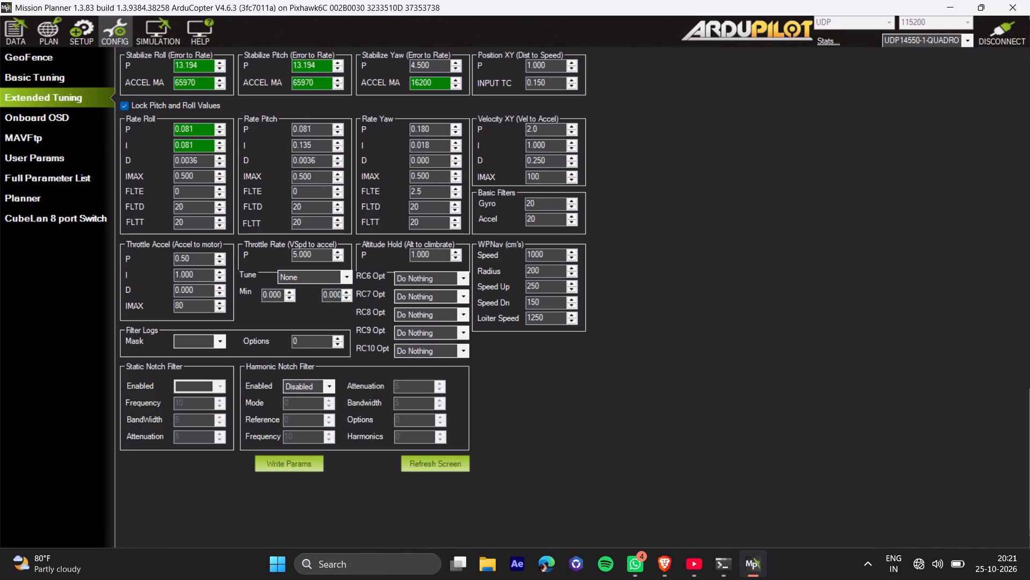
{"action": "double_click", "coordinate": [311, 144]}
{"action": "type", "text": "0.081"}
Set the D gain to 0.0055 for both Rate Roll and Rate Pitch.
{"action": "double_click", "coordinate": [197, 162]}
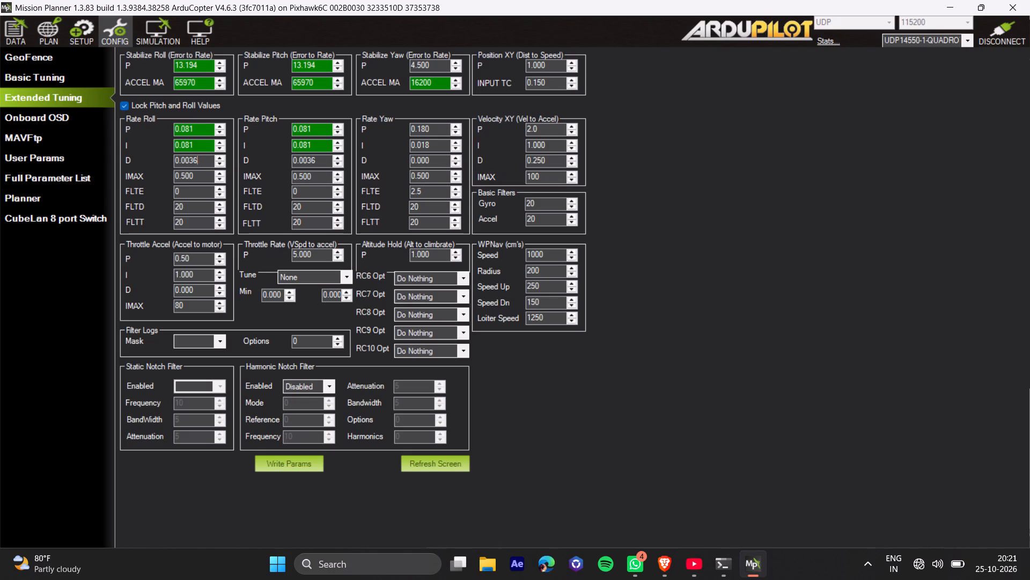
{"action": "type", "text": "0.005"}
{"action": "key", "text": "5"}
{"action": "double_click", "coordinate": [306, 162]}
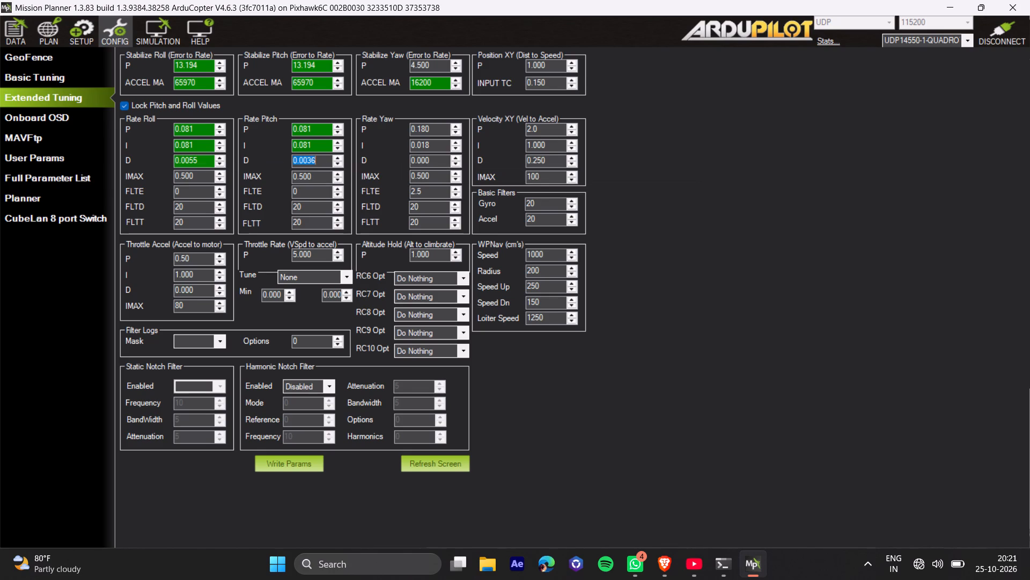
{"action": "type", "text": "0.0055"}
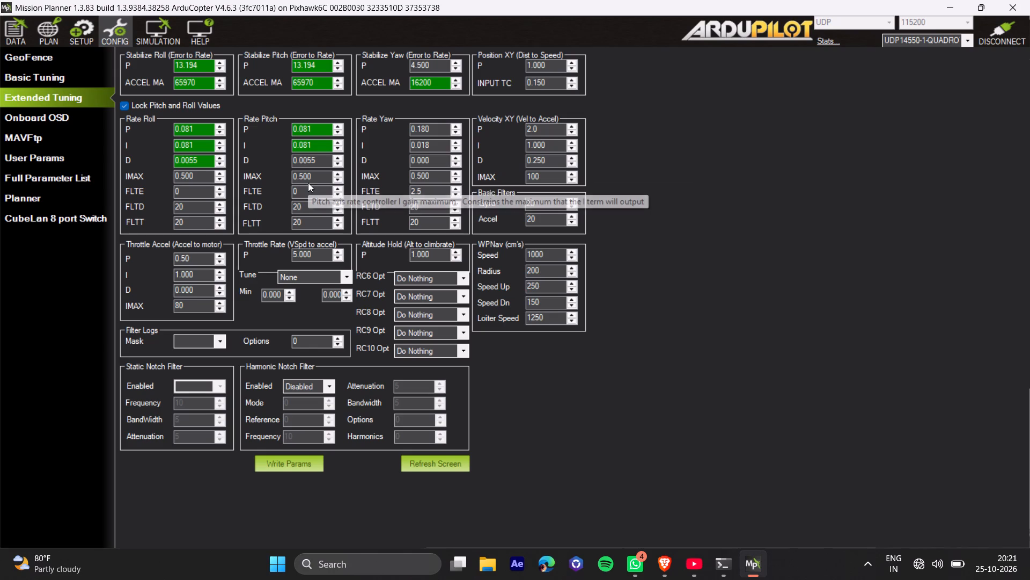
Enter 7.5 for FLTD and 15 for FLTT in both Rate Roll and Rate Pitch.
{"action": "double_click", "coordinate": [193, 207]}
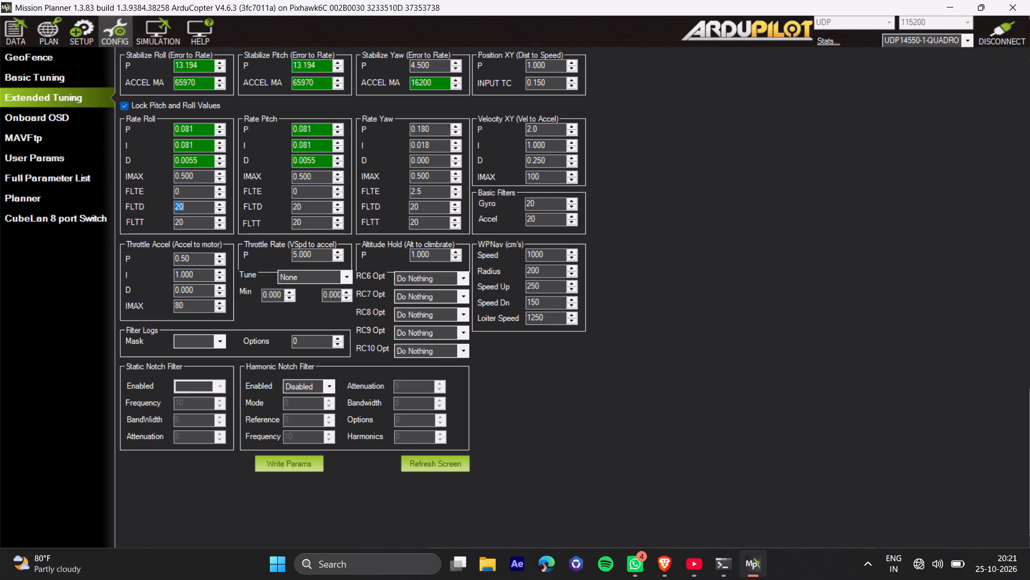
{"action": "type", "text": "7.5"}
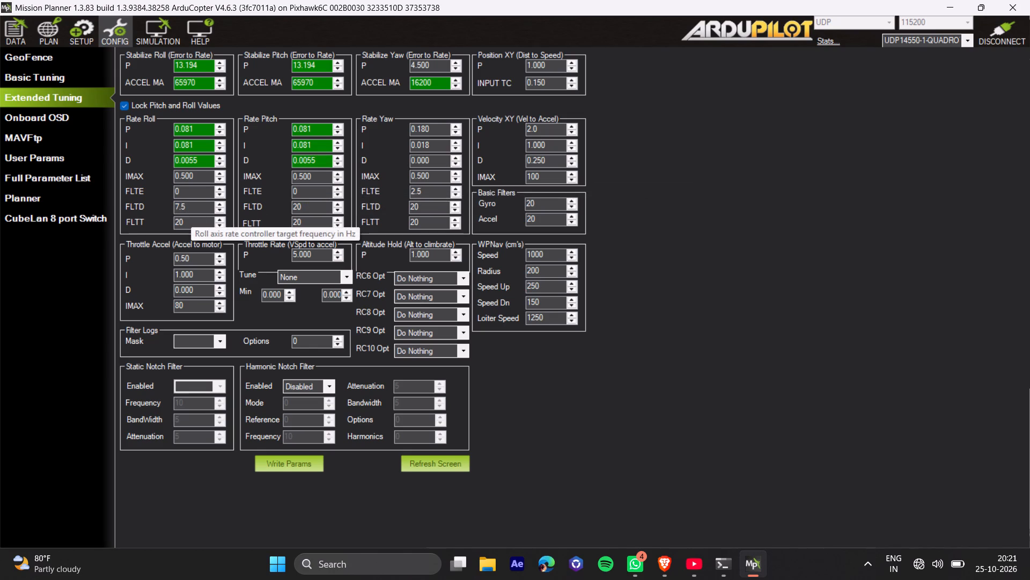
{"action": "double_click", "coordinate": [191, 222]}
{"action": "type", "text": "15"}
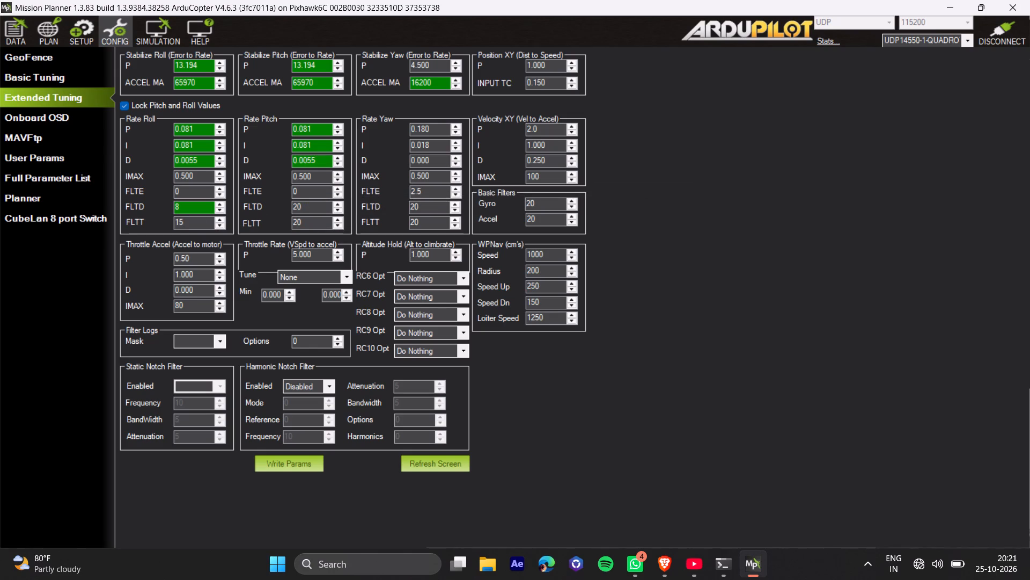
{"action": "double_click", "coordinate": [311, 207]}
{"action": "type", "text": "7.5"}
{"action": "double_click", "coordinate": [308, 221]}
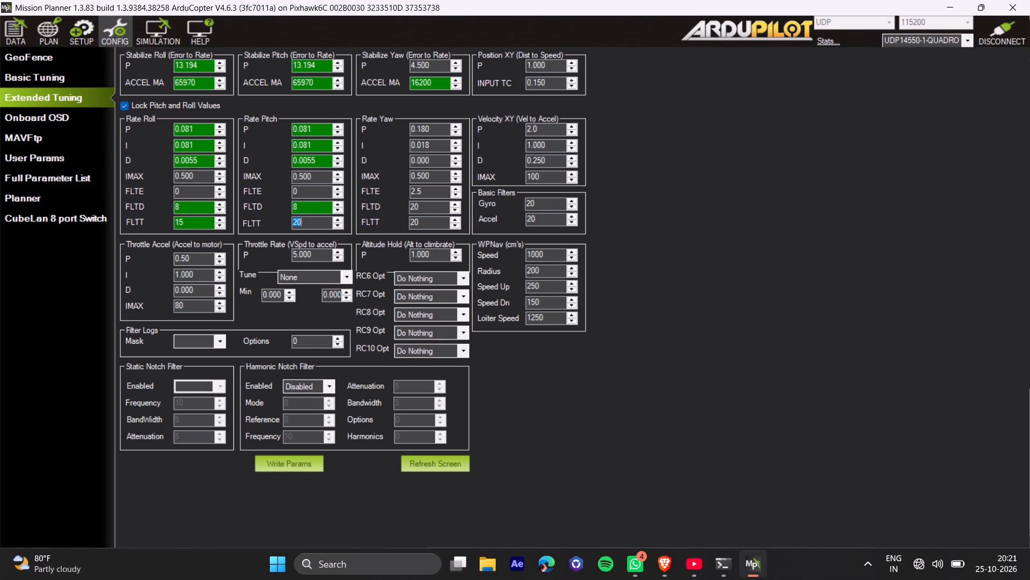
{"action": "type", "text": "15"}
Enter 0 for FLTD, 11 for FLTT and 2 for FLTE in Rate Yaw.
{"action": "double_click", "coordinate": [428, 208]}
{"action": "key", "text": "0"}
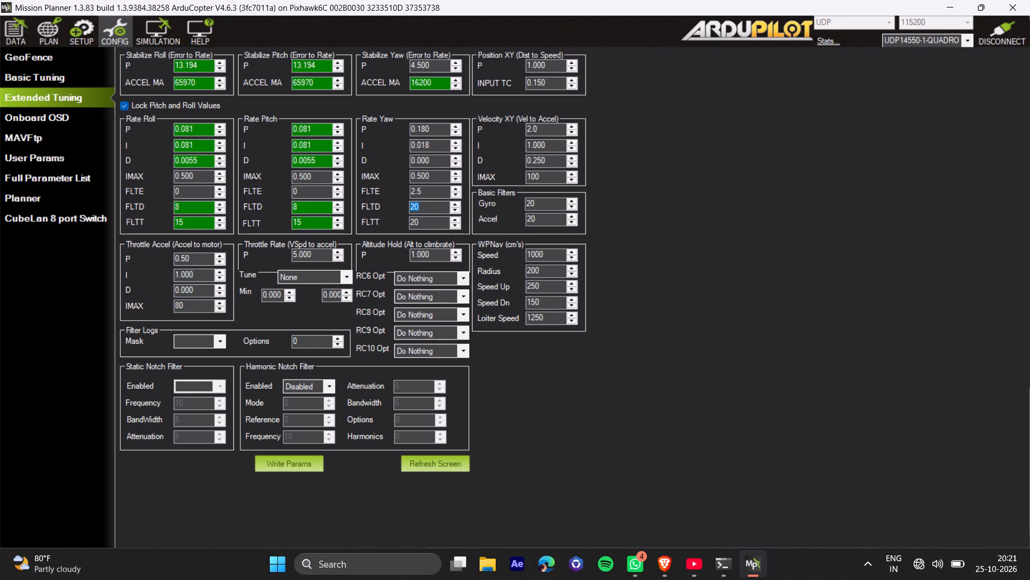
{"action": "double_click", "coordinate": [430, 220]}
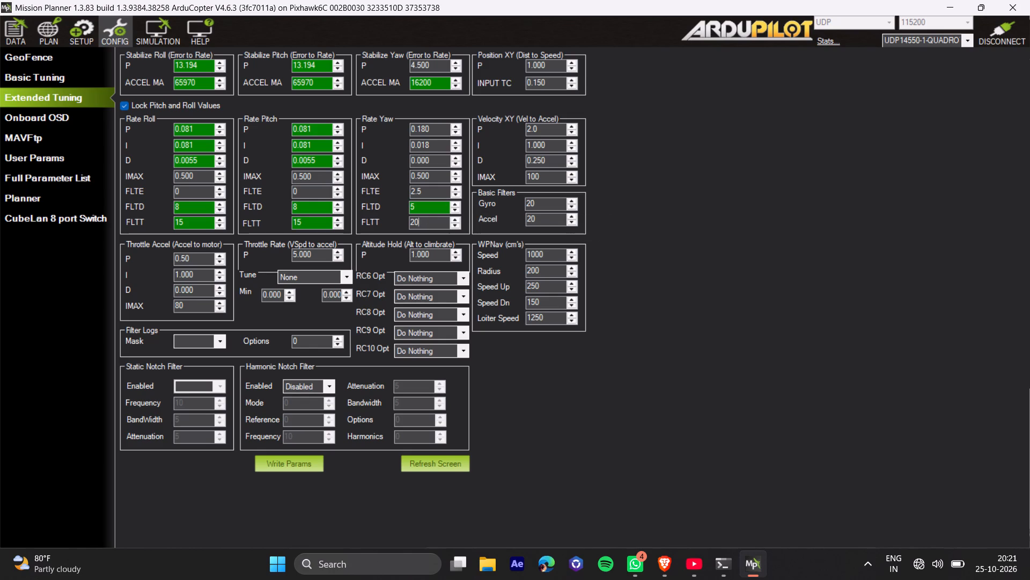
{"action": "type", "text": "11"}
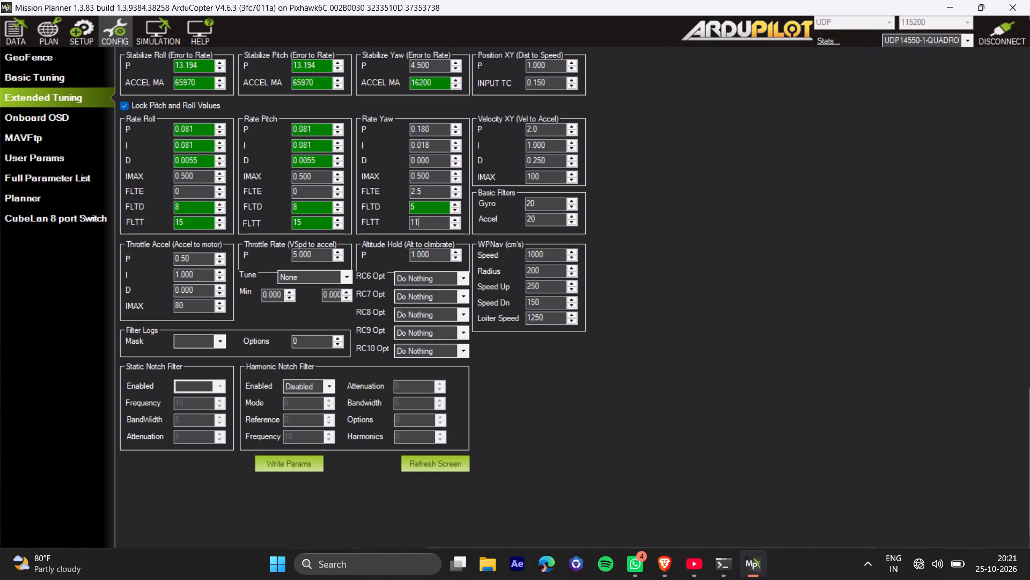
{"action": "double_click", "coordinate": [432, 189]}
{"action": "key", "text": "2"}
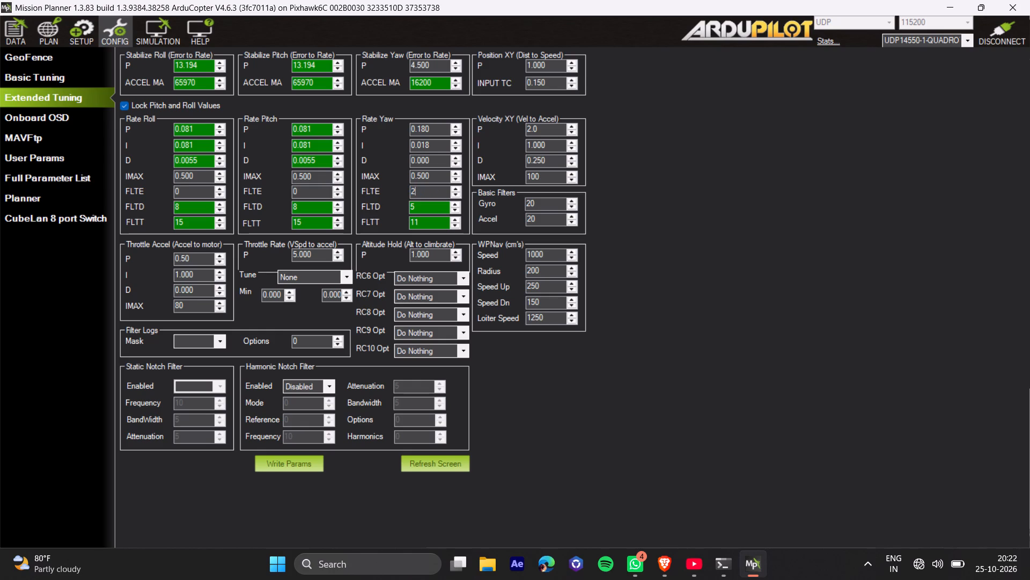
Set the Gyro value in Basic Filters to 15.
{"action": "double_click", "coordinate": [544, 203]}
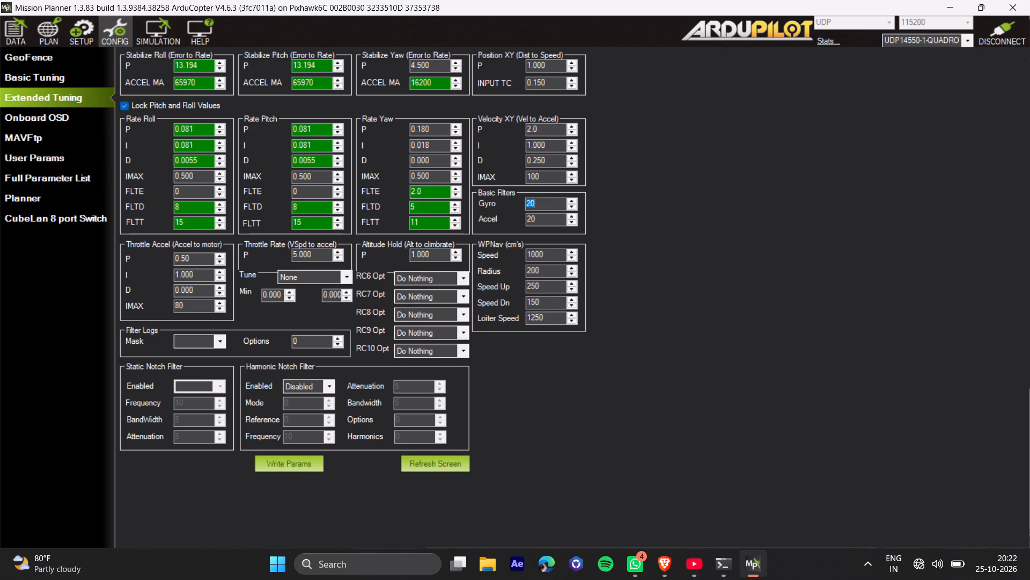
{"action": "type", "text": "15"}
Write the changed extended tuning parameters to the flight controller, accepting the large value increases.
{"action": "left_click", "coordinate": [274, 461]}
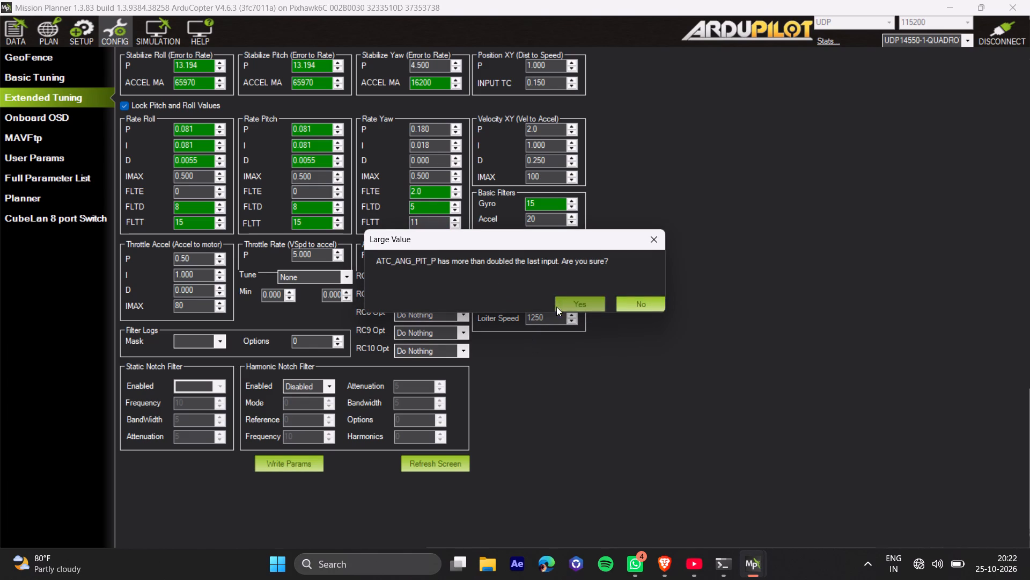
{"action": "left_click", "coordinate": [564, 300]}
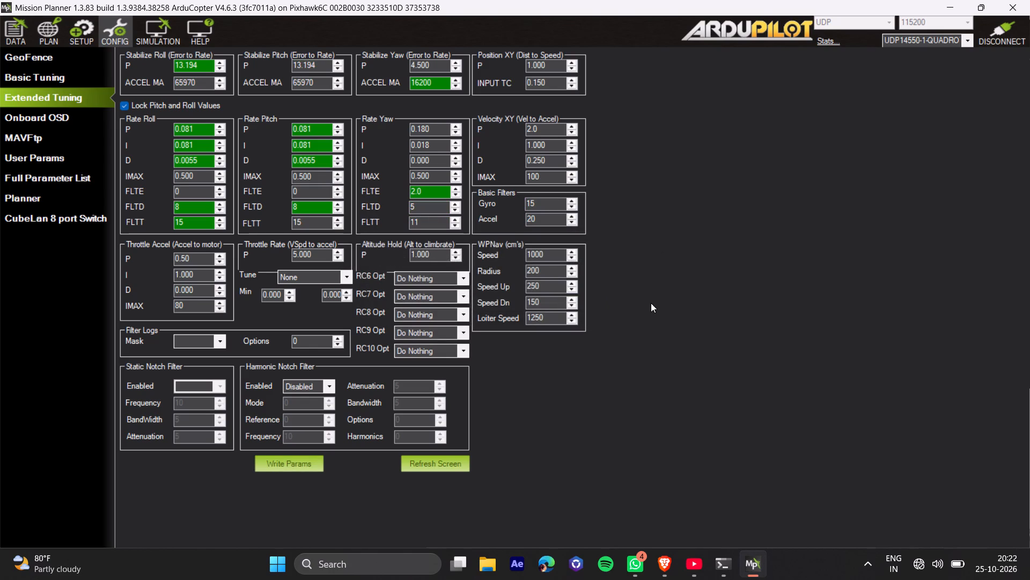
{"action": "left_click", "coordinate": [582, 310]}
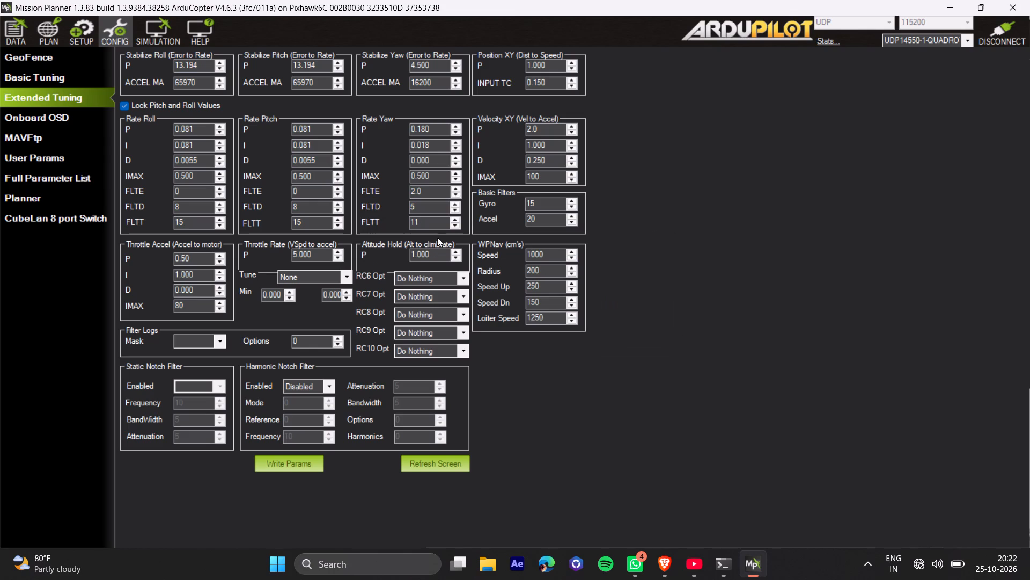
Switch to Basic Tuning and reopen Extended Tuning to check the written values.
{"action": "left_click", "coordinate": [416, 202]}
{"action": "left_click", "coordinate": [51, 79]}
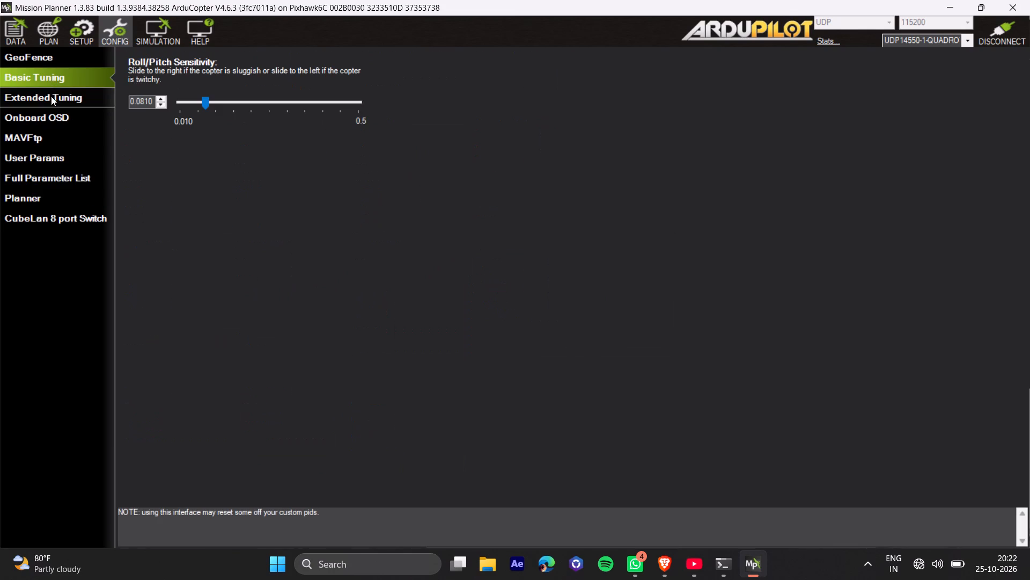
{"action": "left_click", "coordinate": [51, 96]}
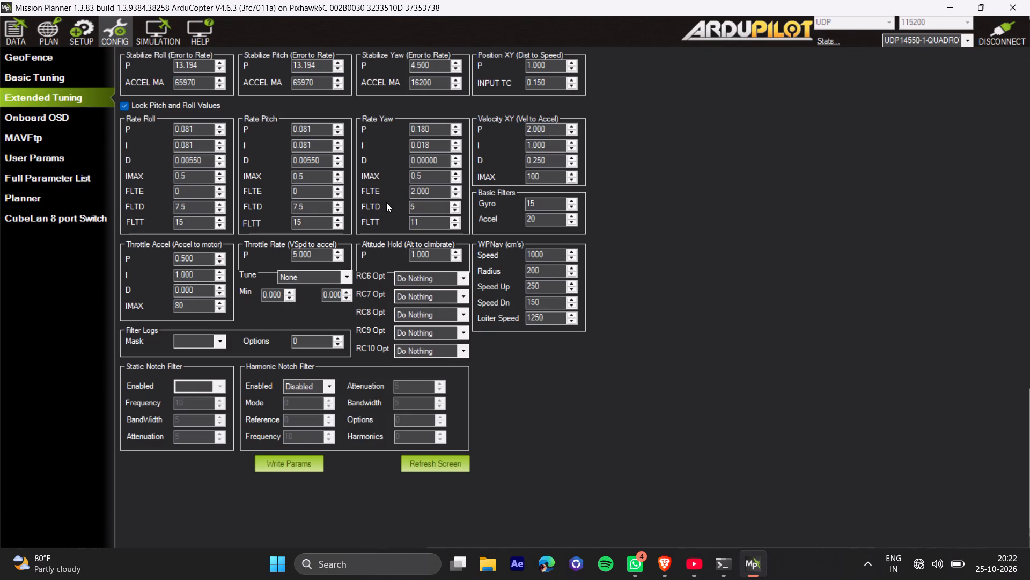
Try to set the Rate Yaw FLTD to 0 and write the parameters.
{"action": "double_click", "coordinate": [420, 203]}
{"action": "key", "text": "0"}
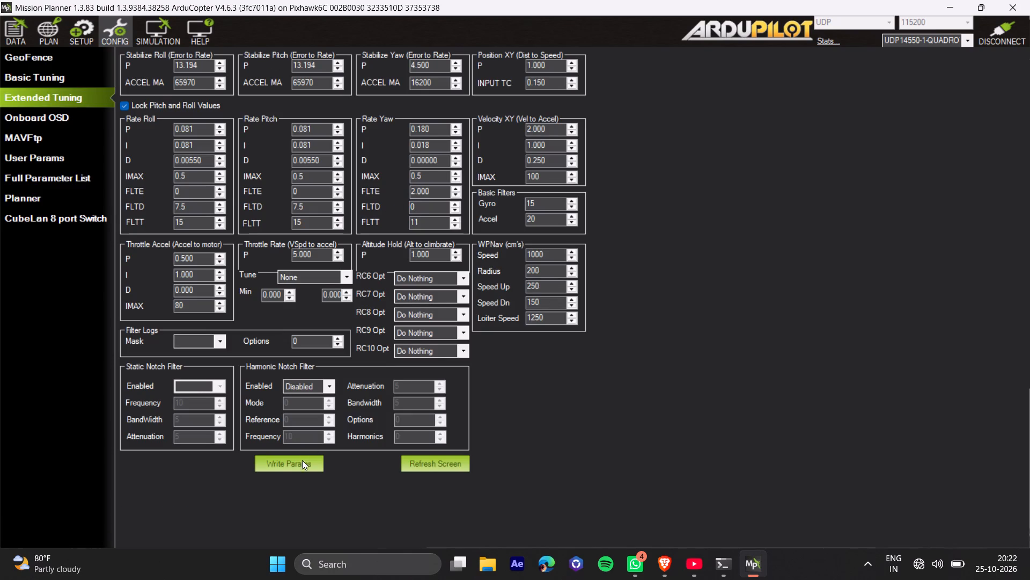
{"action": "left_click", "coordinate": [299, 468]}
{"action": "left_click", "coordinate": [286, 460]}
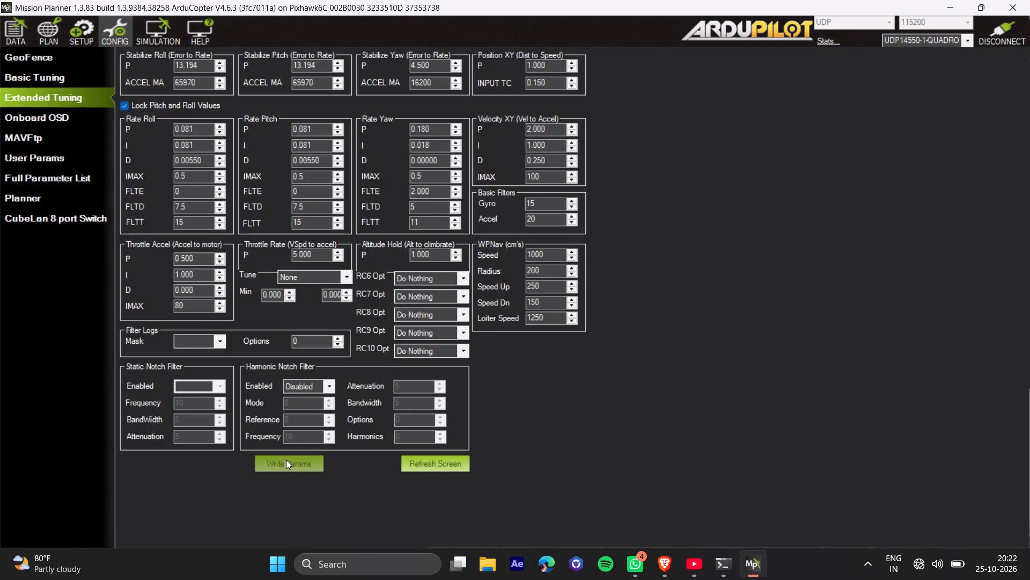
View Onboard OSD and the flight data screen, and reopen Extended Tuning to check the Rate Yaw filter values.
{"action": "left_click", "coordinate": [66, 123]}
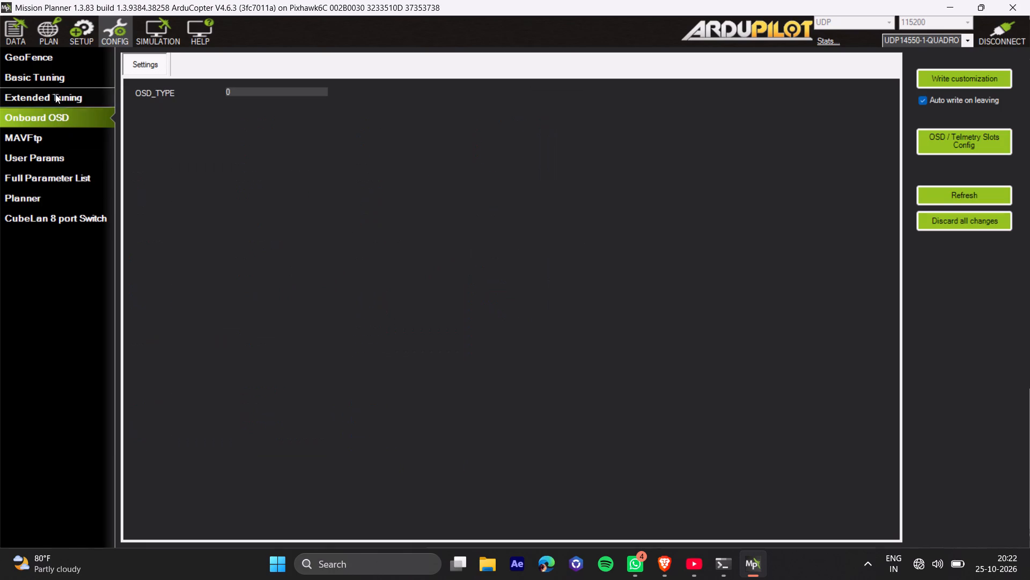
{"action": "left_click", "coordinate": [6, 28]}
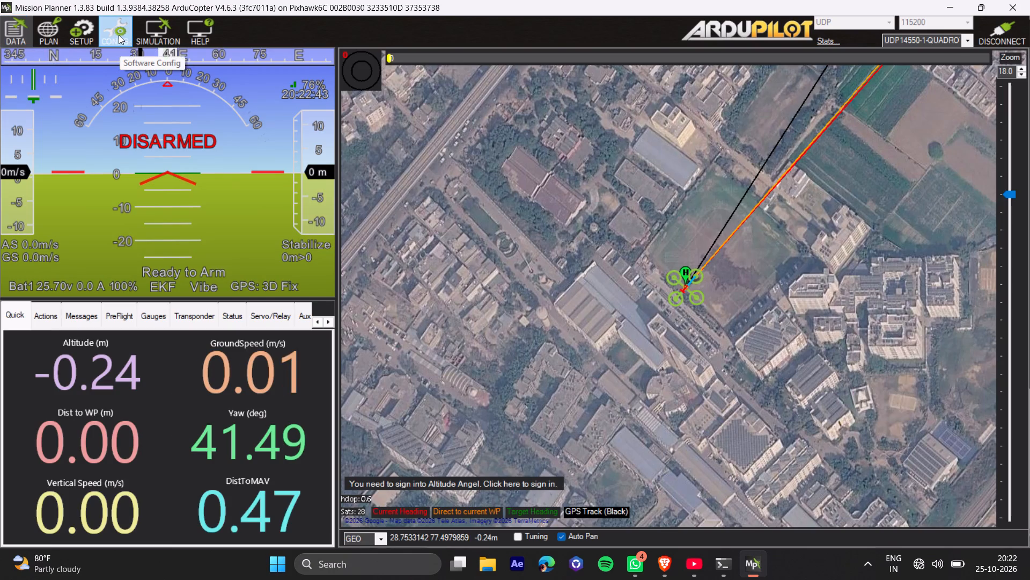
{"action": "left_click", "coordinate": [119, 35]}
{"action": "left_click", "coordinate": [65, 99]}
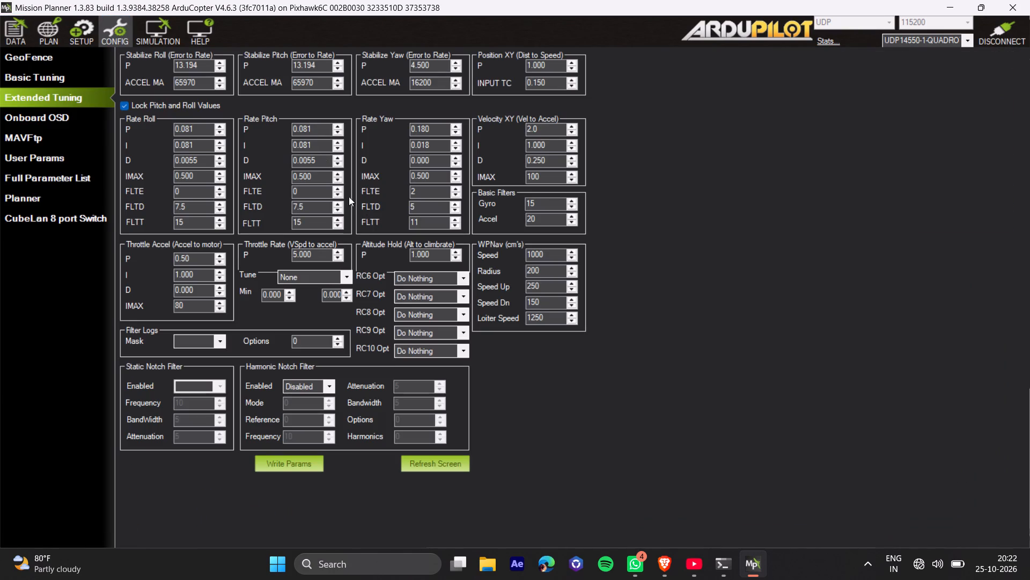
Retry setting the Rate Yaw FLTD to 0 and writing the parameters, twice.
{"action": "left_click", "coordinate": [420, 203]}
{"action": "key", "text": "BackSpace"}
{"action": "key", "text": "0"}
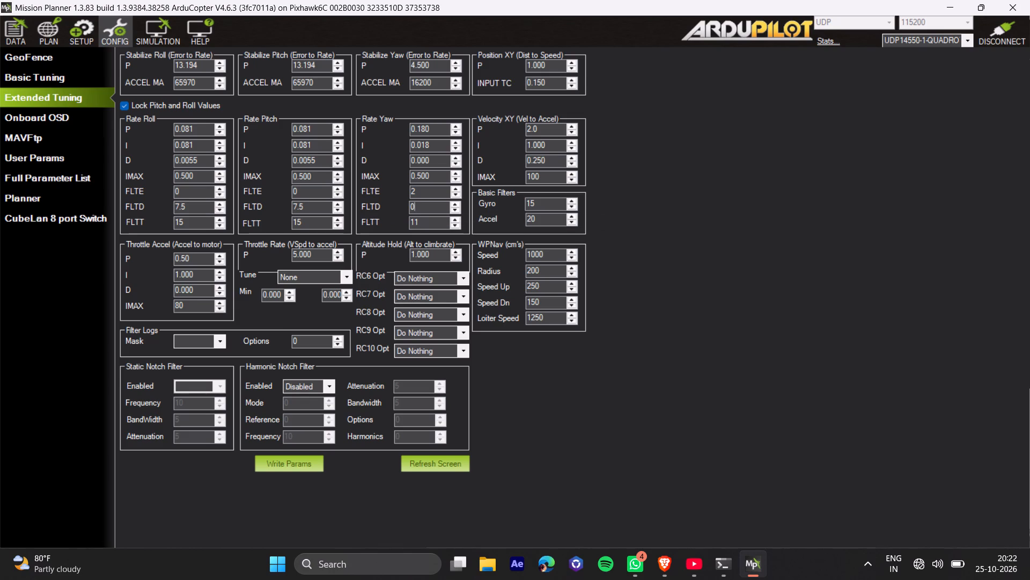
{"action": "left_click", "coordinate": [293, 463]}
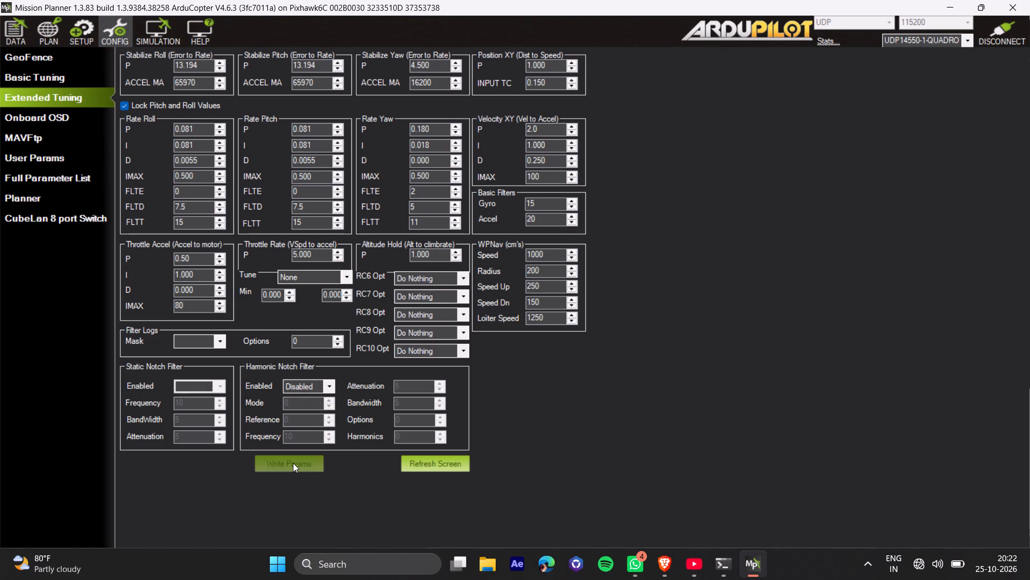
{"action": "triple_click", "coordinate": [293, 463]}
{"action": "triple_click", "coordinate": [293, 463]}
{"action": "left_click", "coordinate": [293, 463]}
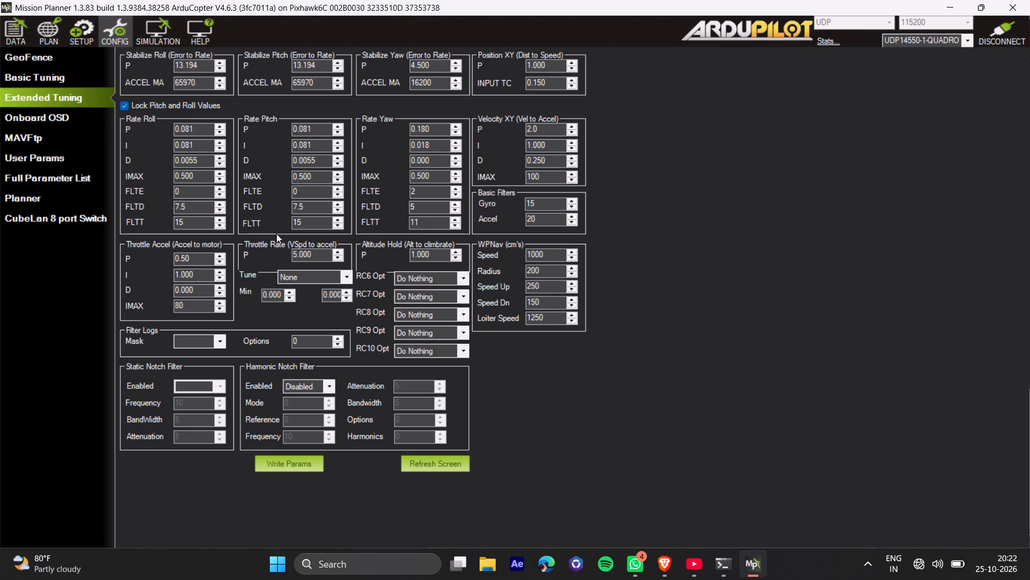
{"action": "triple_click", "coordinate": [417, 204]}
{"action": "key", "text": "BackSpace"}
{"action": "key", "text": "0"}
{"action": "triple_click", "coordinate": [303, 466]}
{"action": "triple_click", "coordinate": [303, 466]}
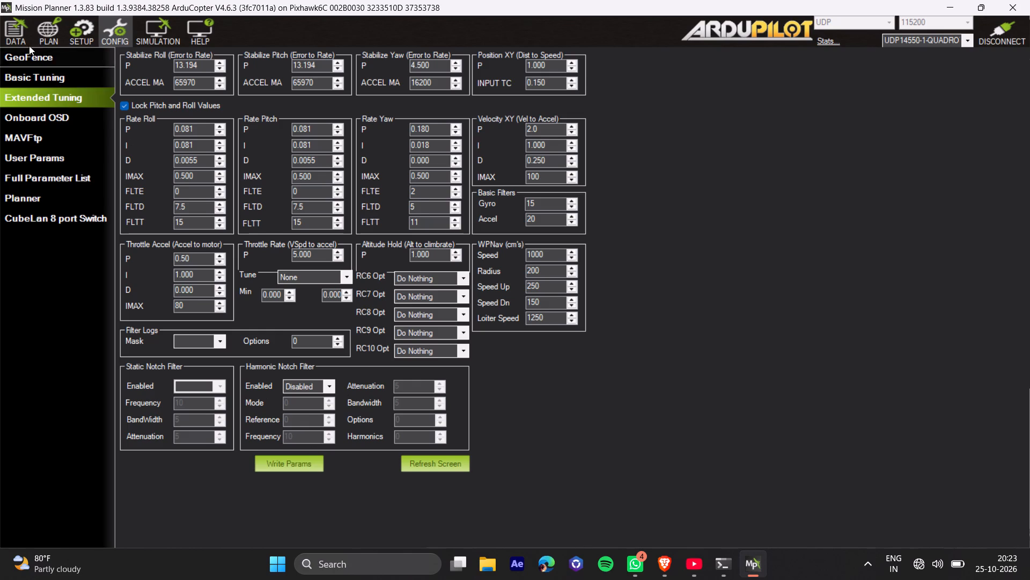
View the flight data screen and return to Extended Tuning to recheck the tuning values.
{"action": "left_click", "coordinate": [15, 35]}
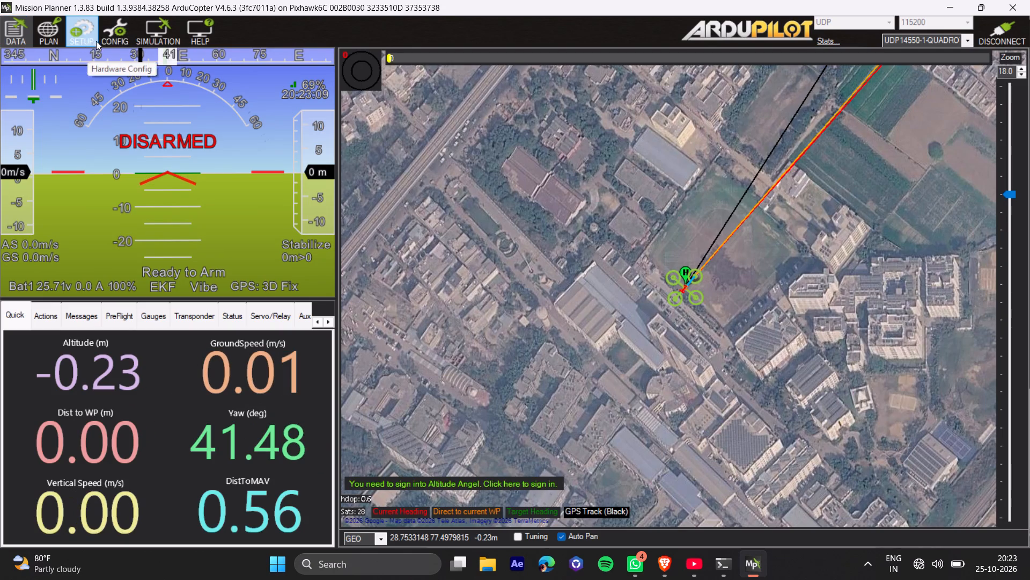
{"action": "left_click", "coordinate": [114, 37]}
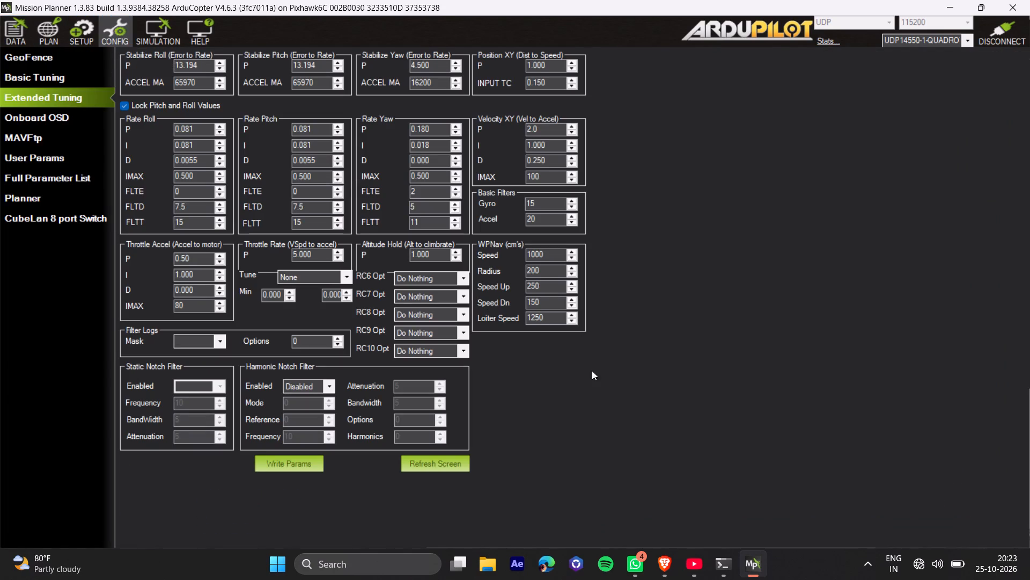
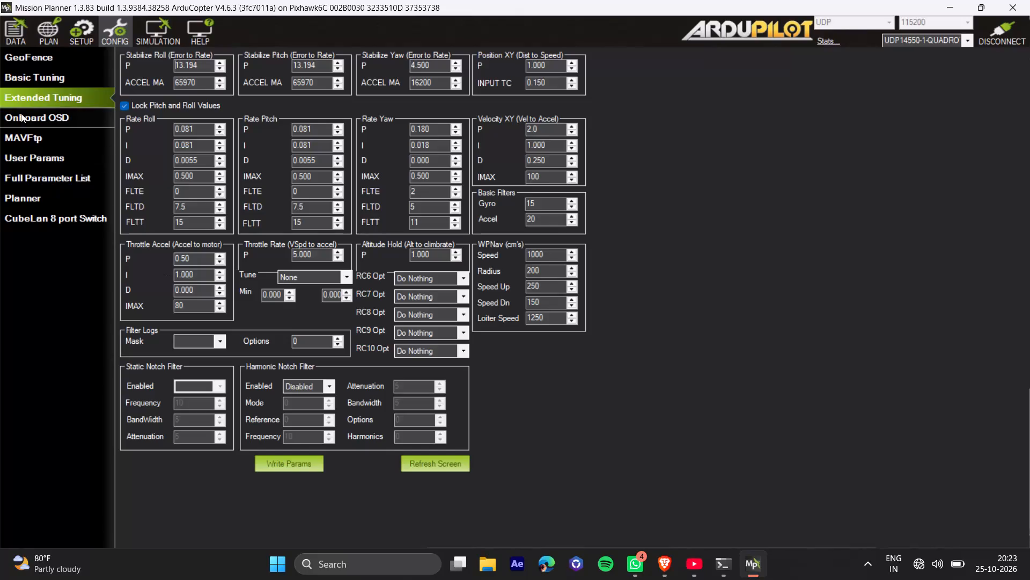
Check the flight data screen, and set RC10_OPTION to ArmDisarm in User Params.
{"action": "left_click", "coordinate": [14, 34]}
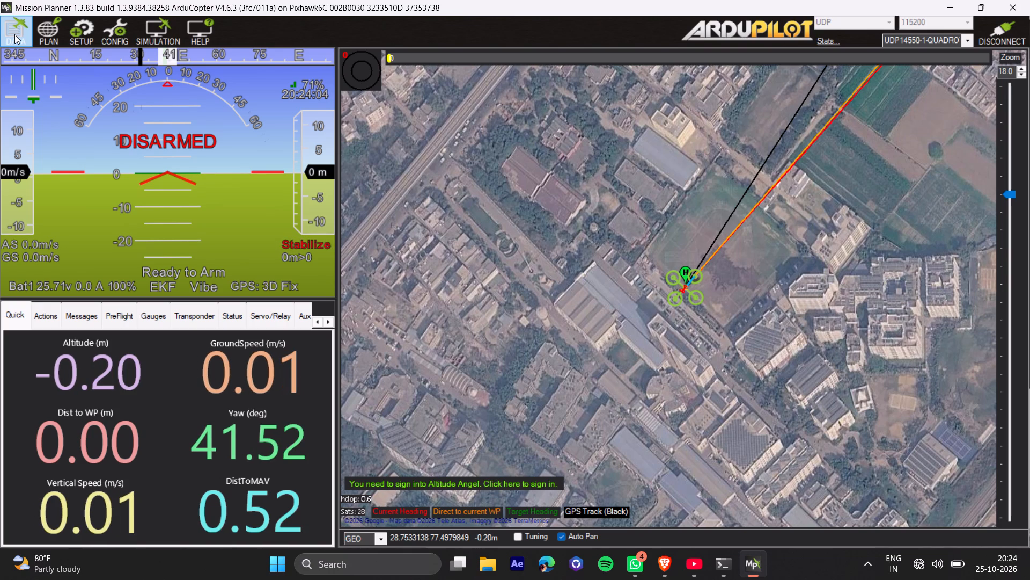
{"action": "left_click", "coordinate": [129, 37]}
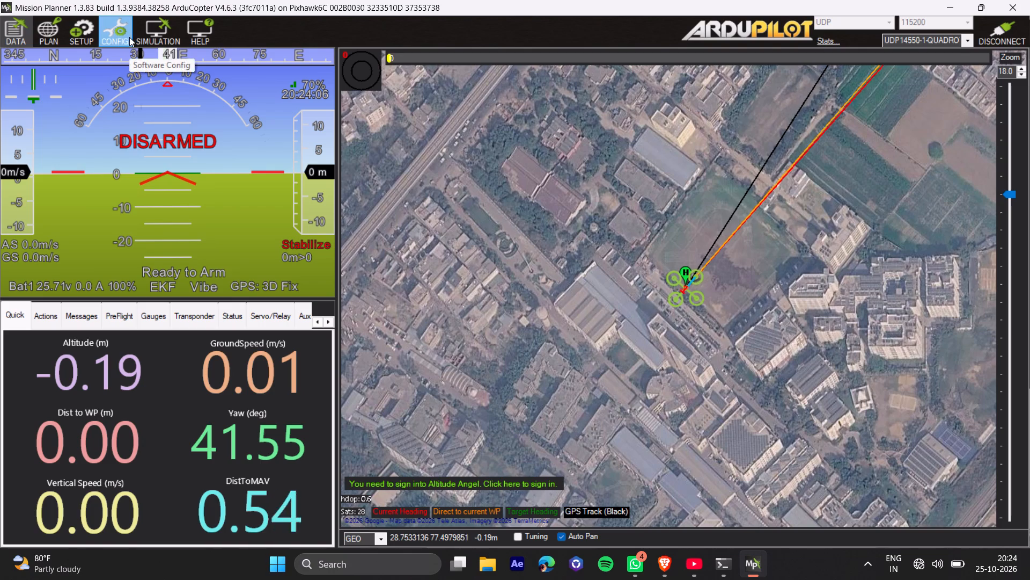
{"action": "left_click", "coordinate": [57, 123]}
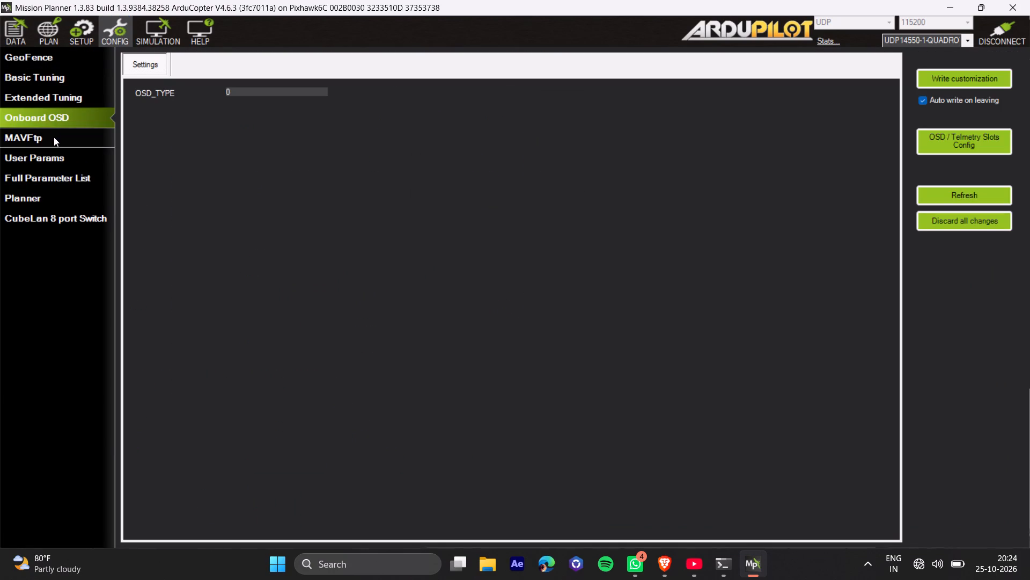
{"action": "left_click", "coordinate": [54, 157]}
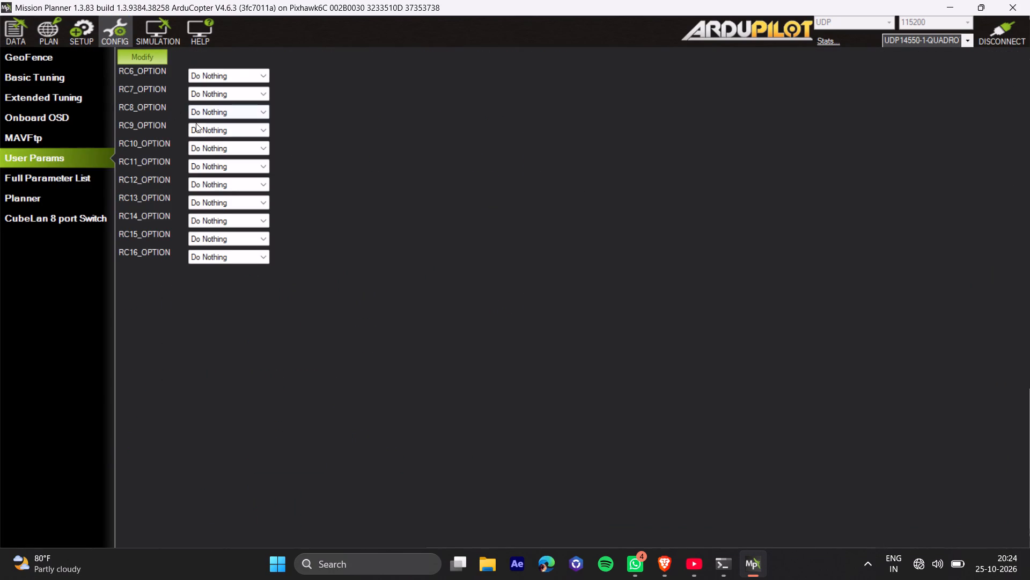
{"action": "left_click", "coordinate": [222, 147]}
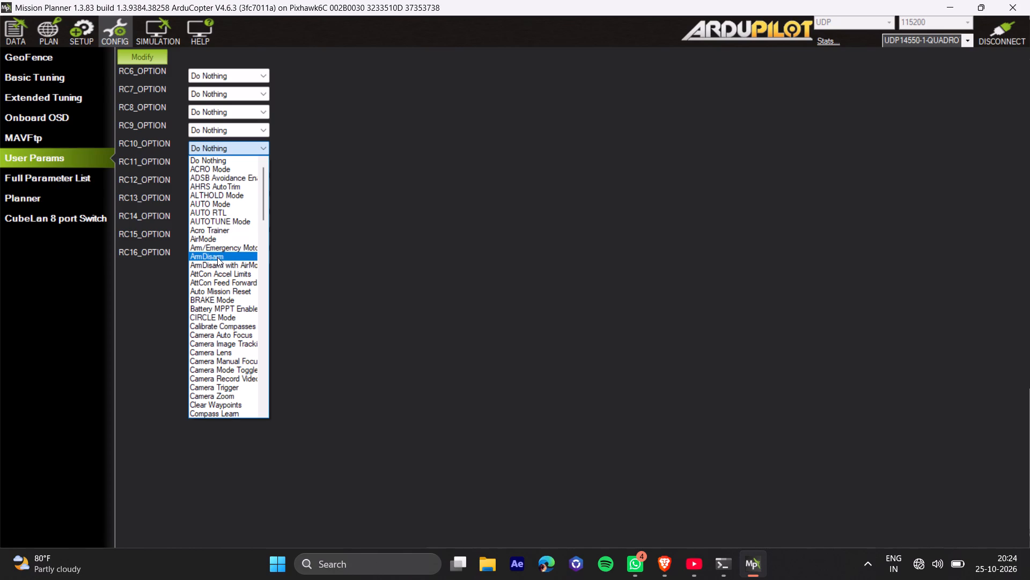
{"action": "scroll", "coordinate": [216, 286], "scroll_direction": "down", "scroll_amount": 2}
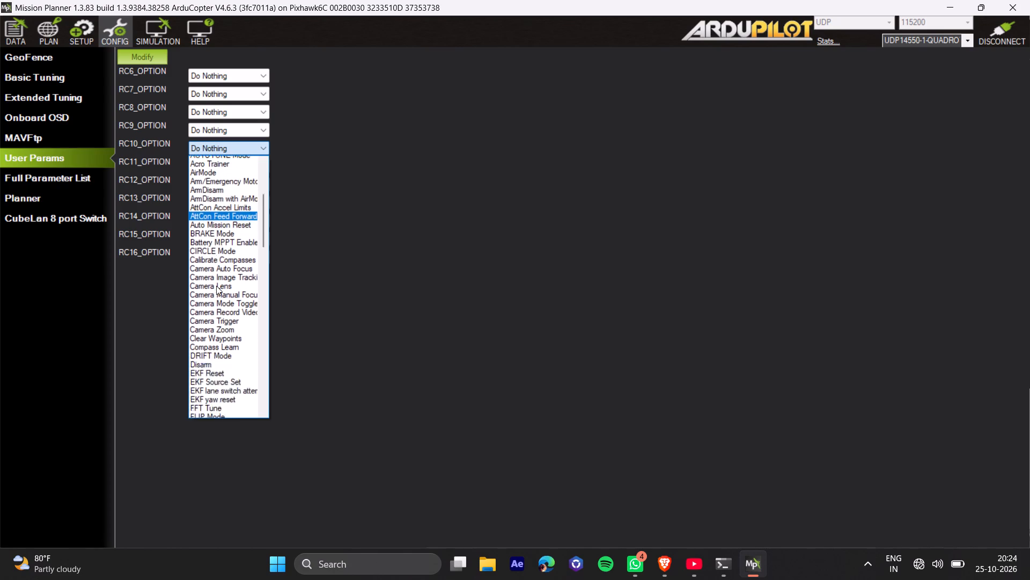
{"action": "scroll", "coordinate": [216, 286], "scroll_direction": "down", "scroll_amount": 1}
{"action": "scroll", "coordinate": [216, 286], "scroll_direction": "up", "scroll_amount": 20}
{"action": "scroll", "coordinate": [216, 286], "scroll_direction": "up", "scroll_amount": 20}
{"action": "scroll", "coordinate": [216, 286], "scroll_direction": "up", "scroll_amount": 20}
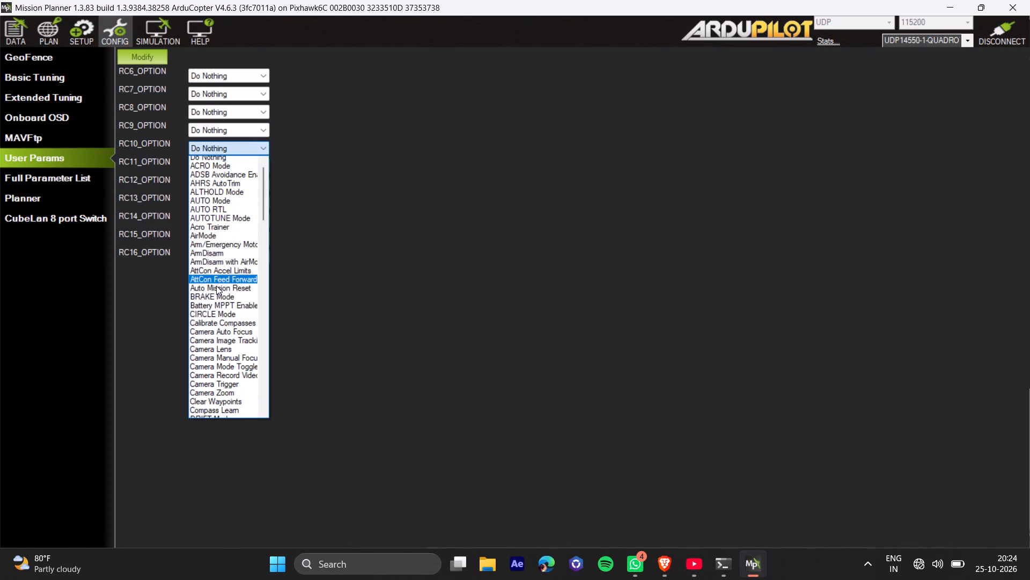
{"action": "left_click", "coordinate": [222, 258]}
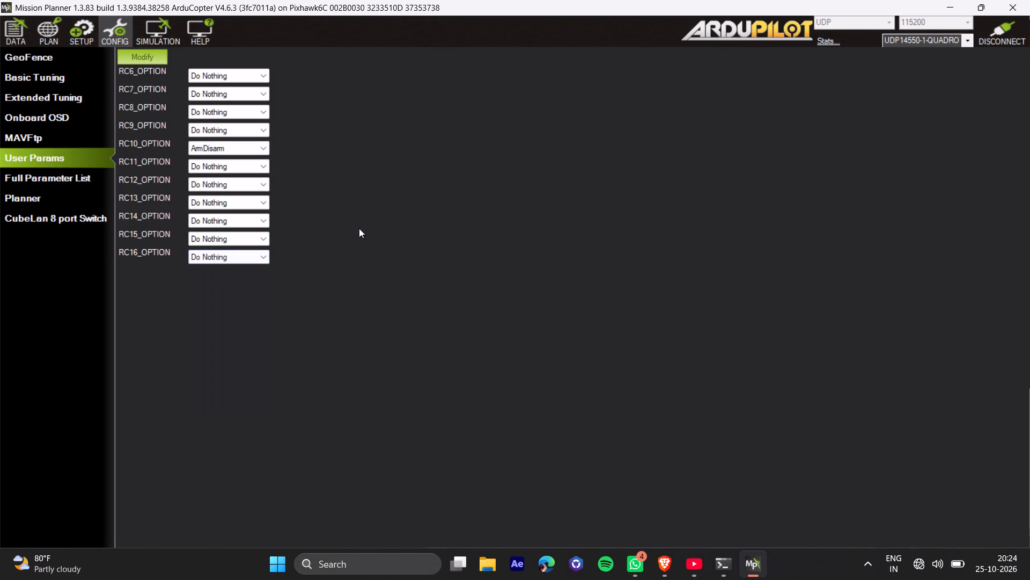
{"action": "triple_click", "coordinate": [359, 228]}
{"action": "triple_click", "coordinate": [359, 228]}
{"action": "left_click", "coordinate": [359, 228]}
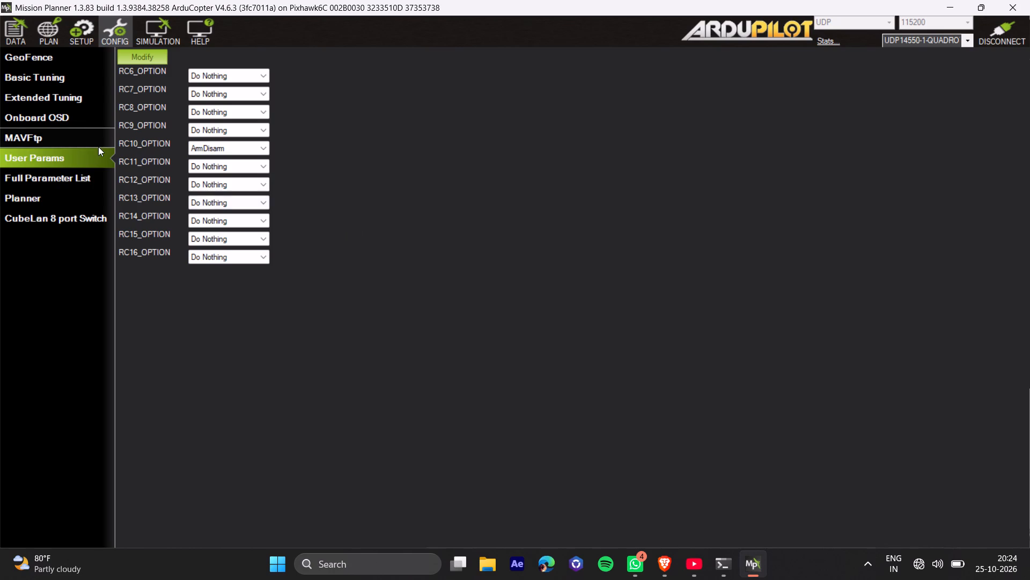
Check the flight data screen, and search the Full Parameter List for "log" and for "armi".
{"action": "left_click", "coordinate": [9, 39]}
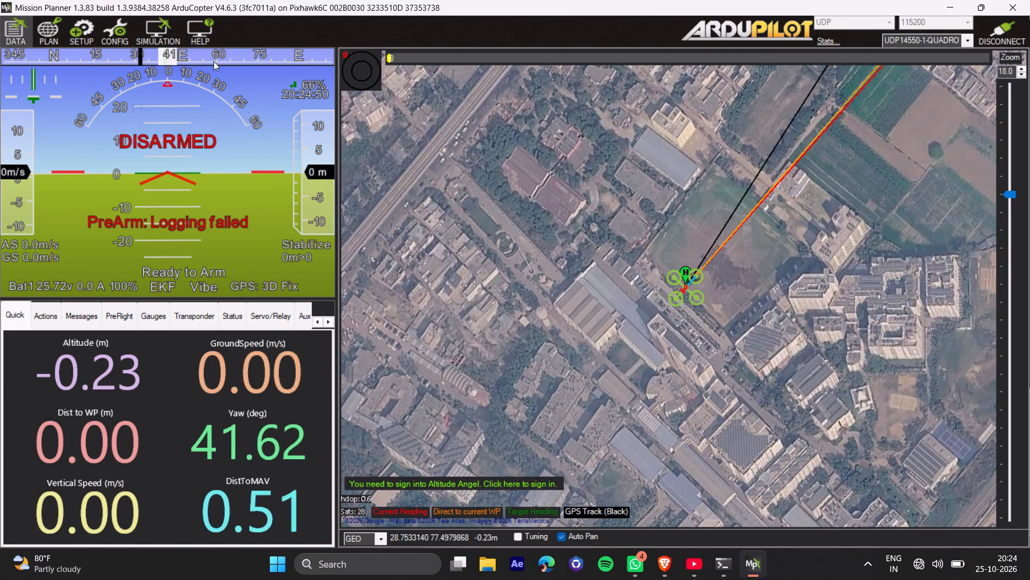
{"action": "left_click", "coordinate": [118, 29]}
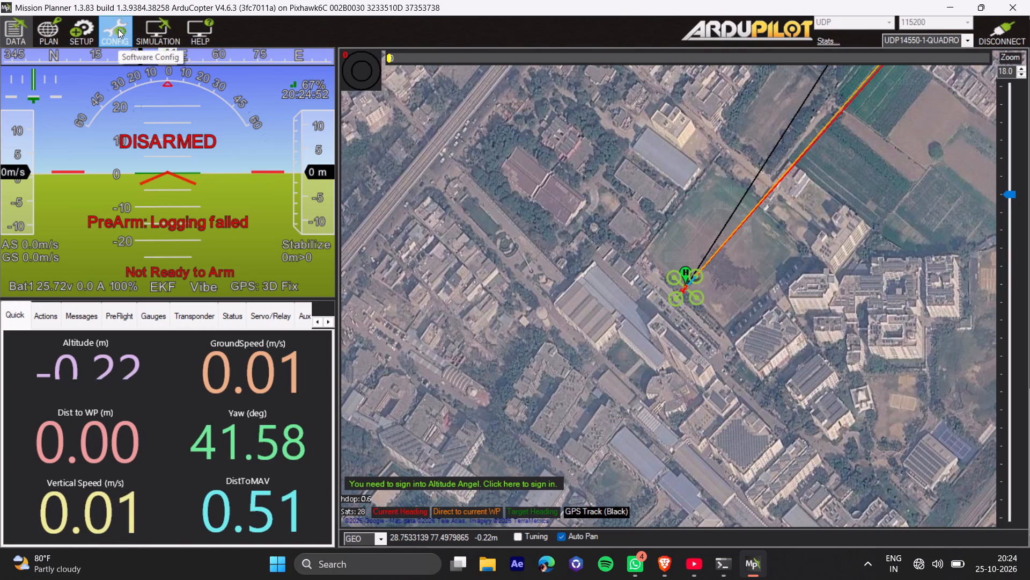
{"action": "left_click", "coordinate": [90, 180]}
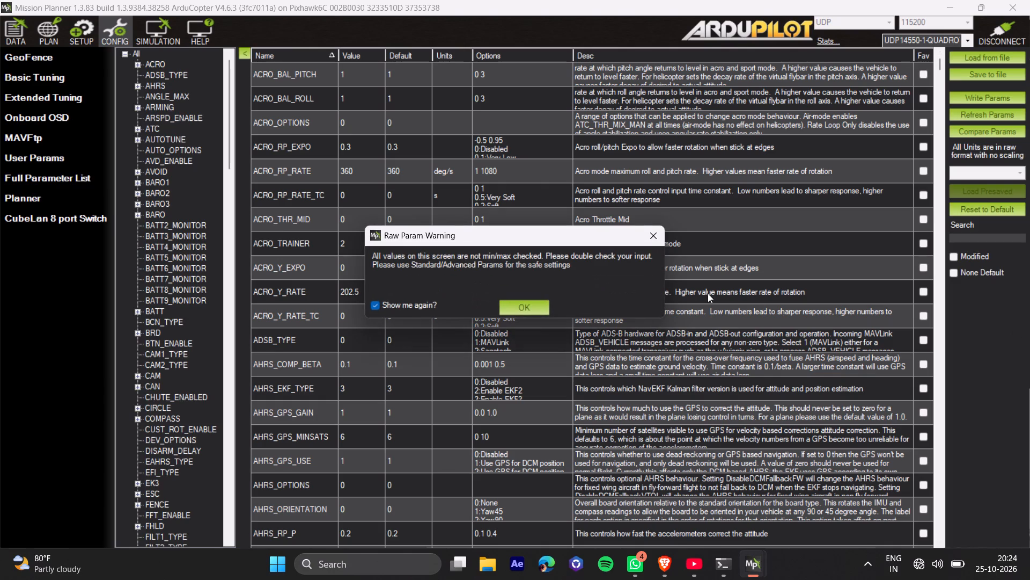
{"action": "left_click", "coordinate": [527, 307]}
{"action": "type", "text": "log"}
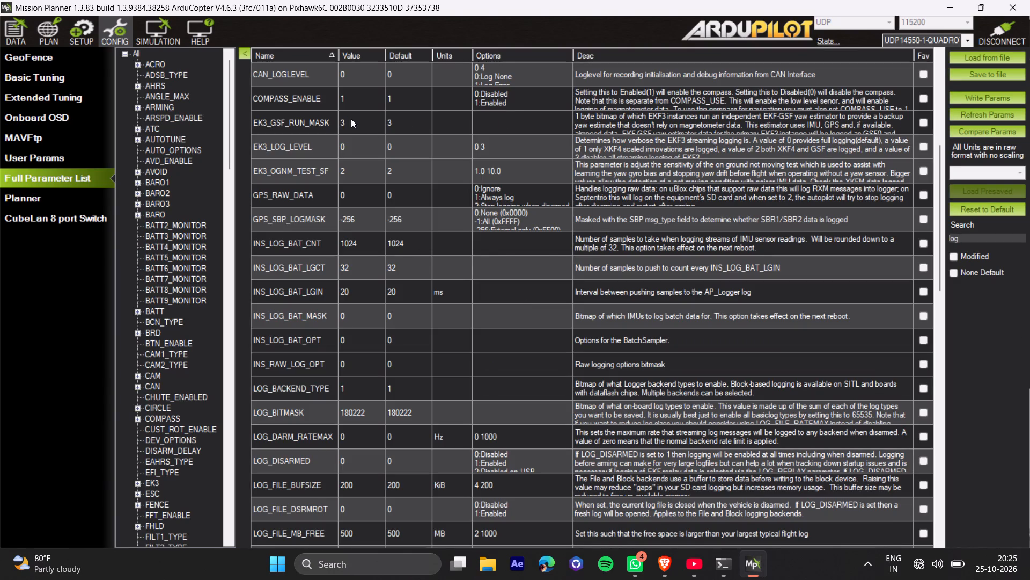
{"action": "key", "text": "BackSpace"}
{"action": "key", "text": "BackSpace"}
{"action": "key", "text": "BackSpace"}
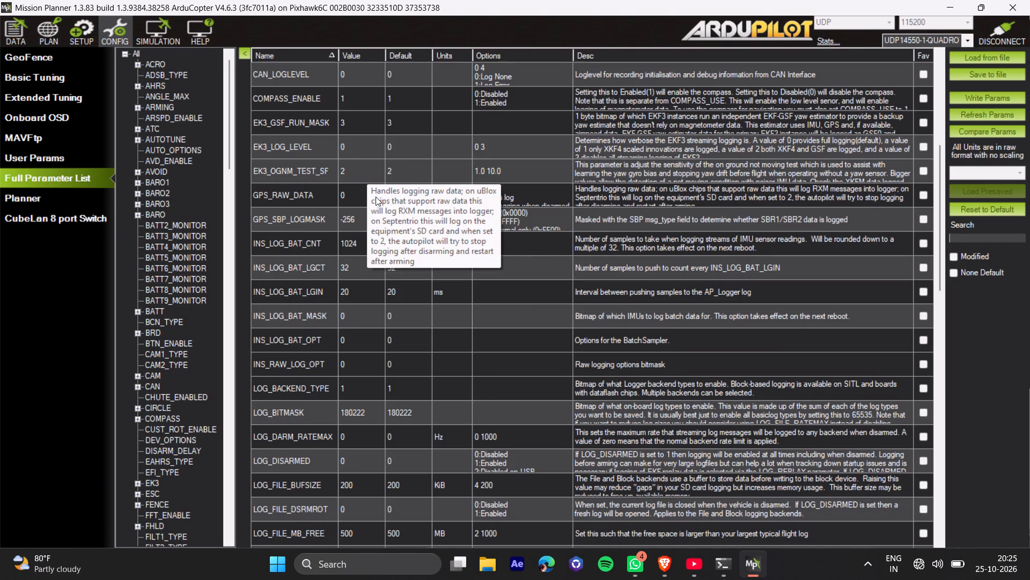
{"action": "key", "text": "BackSpace"}
{"action": "key", "text": "BackSpace"}
{"action": "type", "text": "ar"}
{"action": "key", "text": "m"}
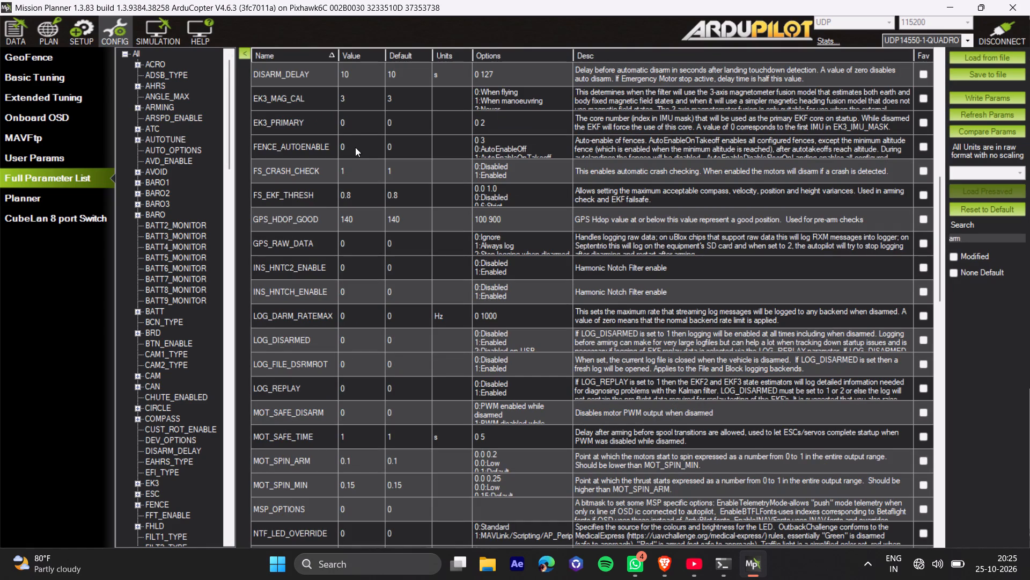
{"action": "key", "text": "i"}
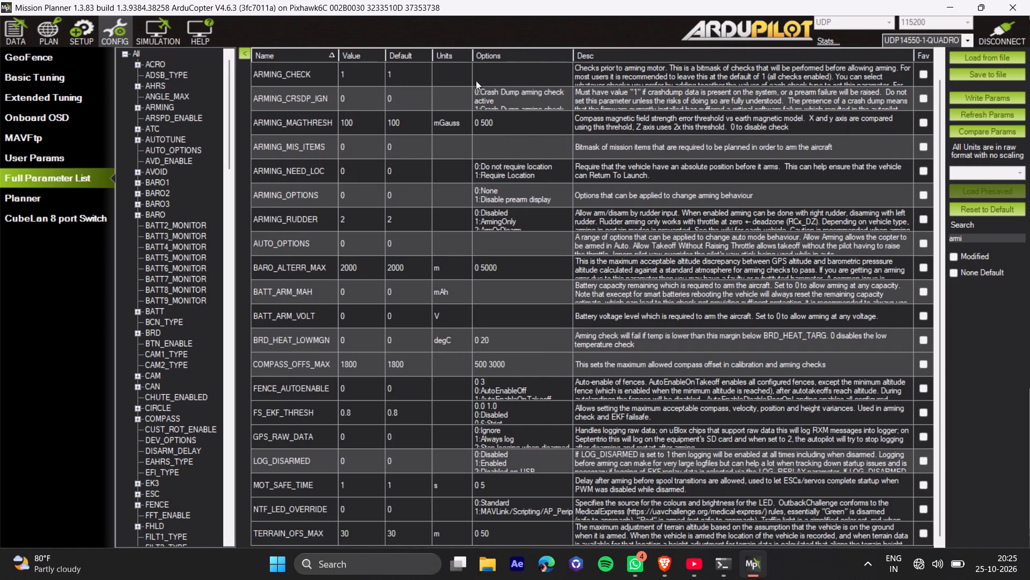
Clear All in the ARMING_CHECK bitmask and enable every individual check except Logging Available and Hardware safety switch.
{"action": "left_click", "coordinate": [350, 67]}
{"action": "left_click", "coordinate": [514, 75]}
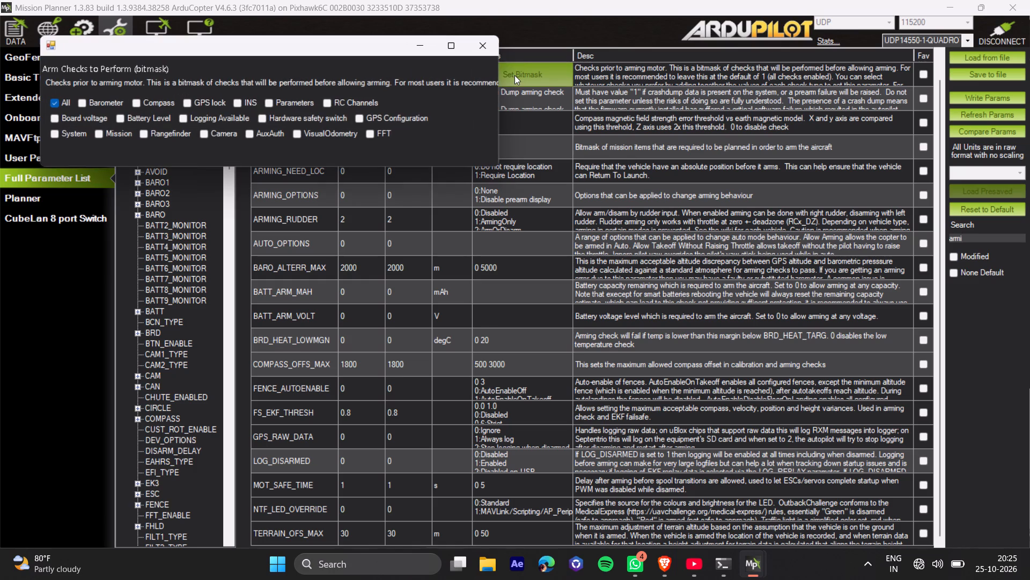
{"action": "left_click", "coordinate": [50, 103]}
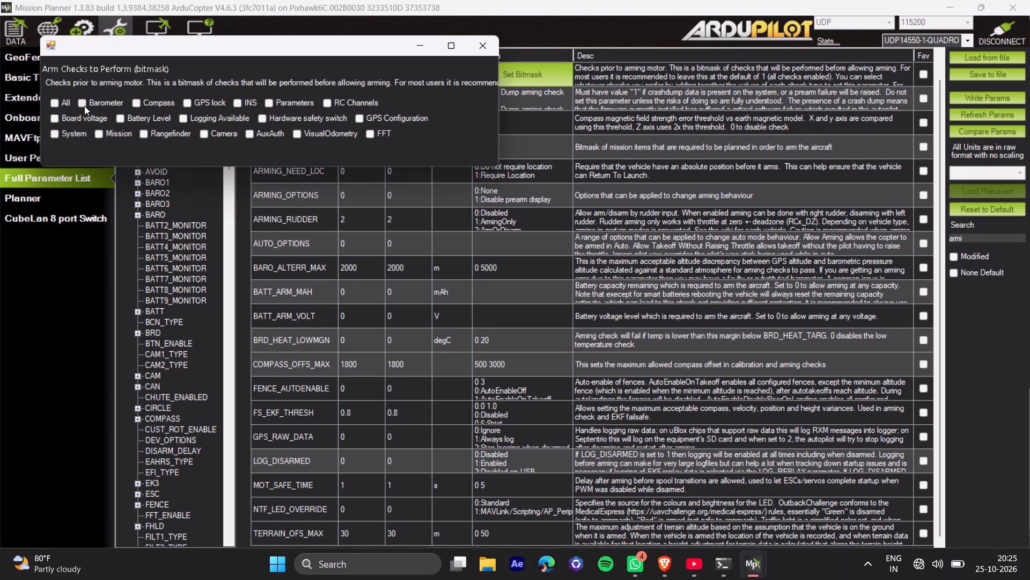
{"action": "left_click", "coordinate": [86, 106]}
{"action": "left_click", "coordinate": [142, 106]}
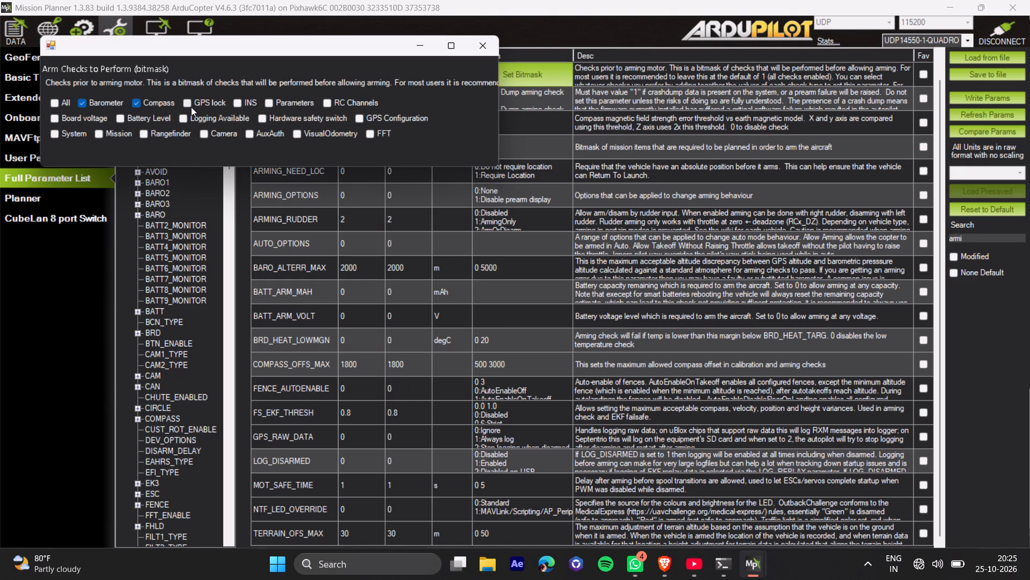
{"action": "left_click", "coordinate": [191, 107]}
{"action": "left_click", "coordinate": [256, 104]}
{"action": "left_click", "coordinate": [282, 104]}
{"action": "left_click", "coordinate": [341, 103]}
{"action": "left_click", "coordinate": [370, 115]}
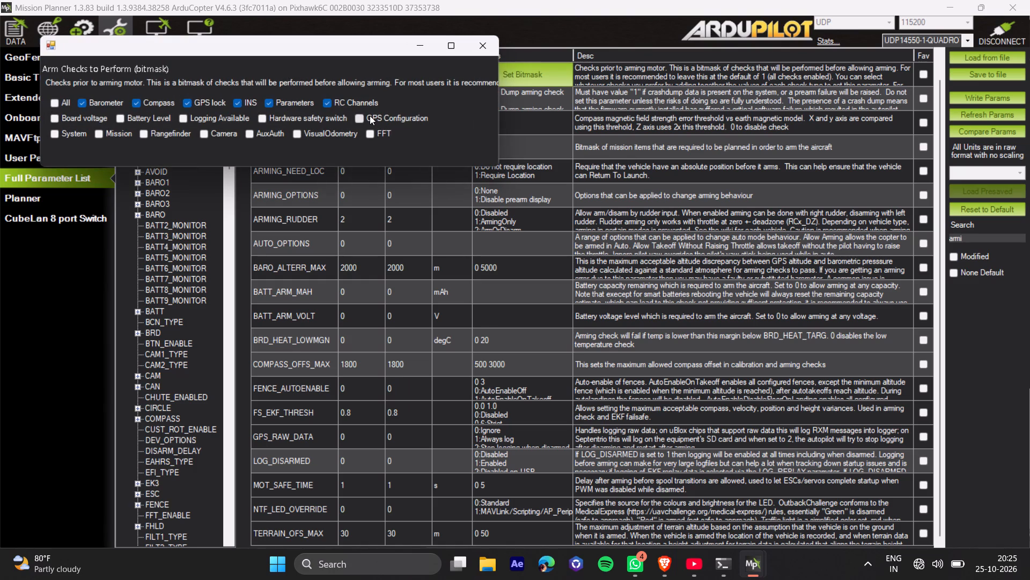
{"action": "left_click", "coordinate": [377, 133]}
{"action": "left_click", "coordinate": [298, 136]}
{"action": "left_click", "coordinate": [136, 115]}
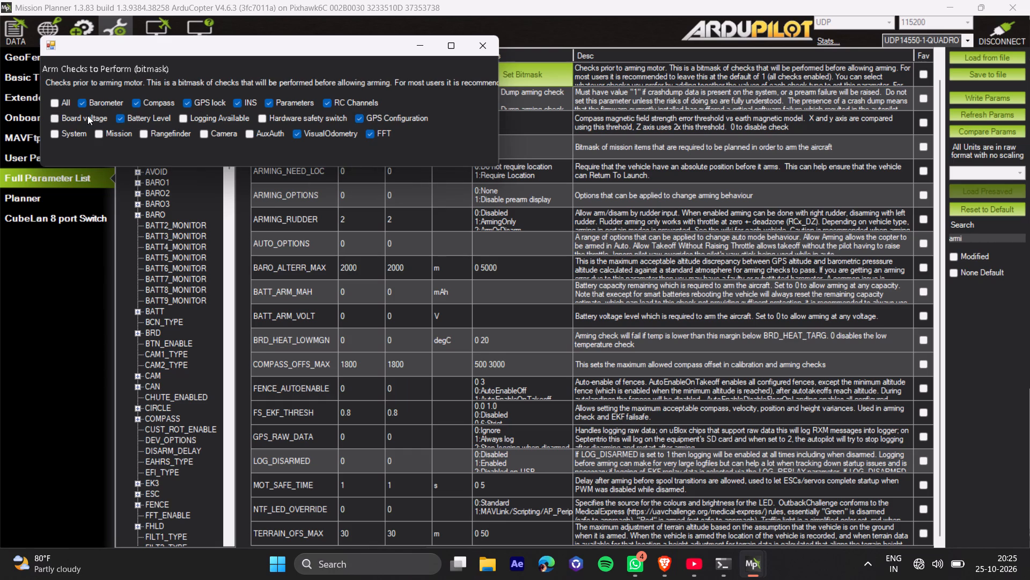
{"action": "left_click", "coordinate": [87, 115]}
{"action": "left_click", "coordinate": [78, 134]}
{"action": "left_click", "coordinate": [112, 131]}
{"action": "left_click", "coordinate": [160, 135]}
{"action": "left_click", "coordinate": [221, 135]}
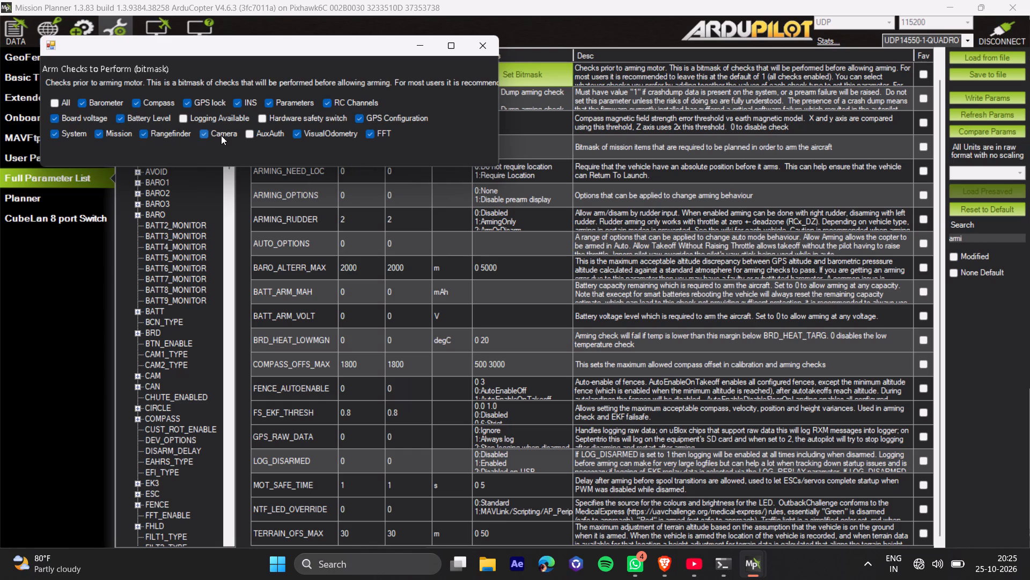
{"action": "left_click", "coordinate": [263, 134]}
{"action": "left_click", "coordinate": [477, 54]}
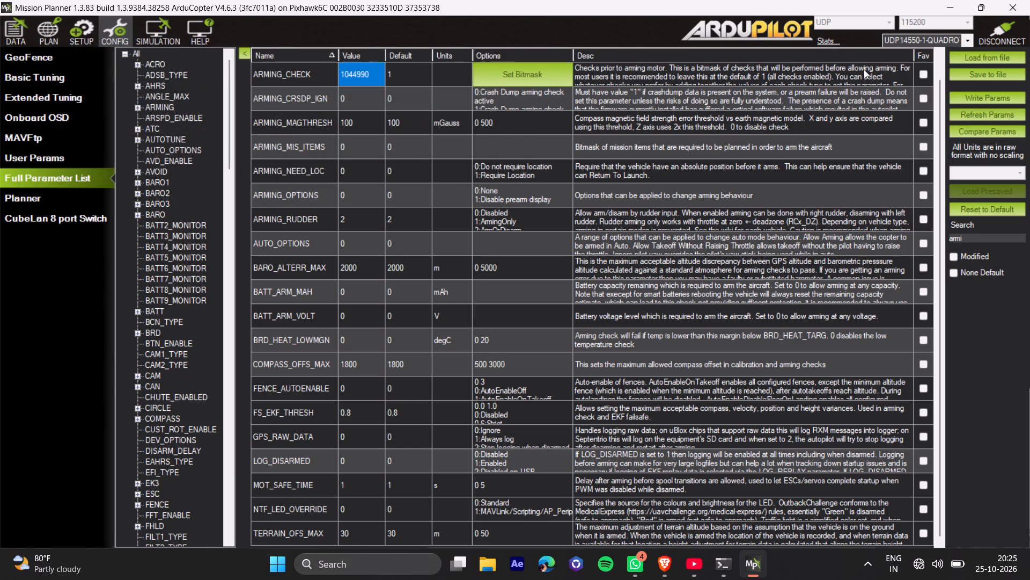
Write the ARMING_CHECK change to the flight controller and return to the flight data screen.
{"action": "left_click", "coordinate": [975, 99]}
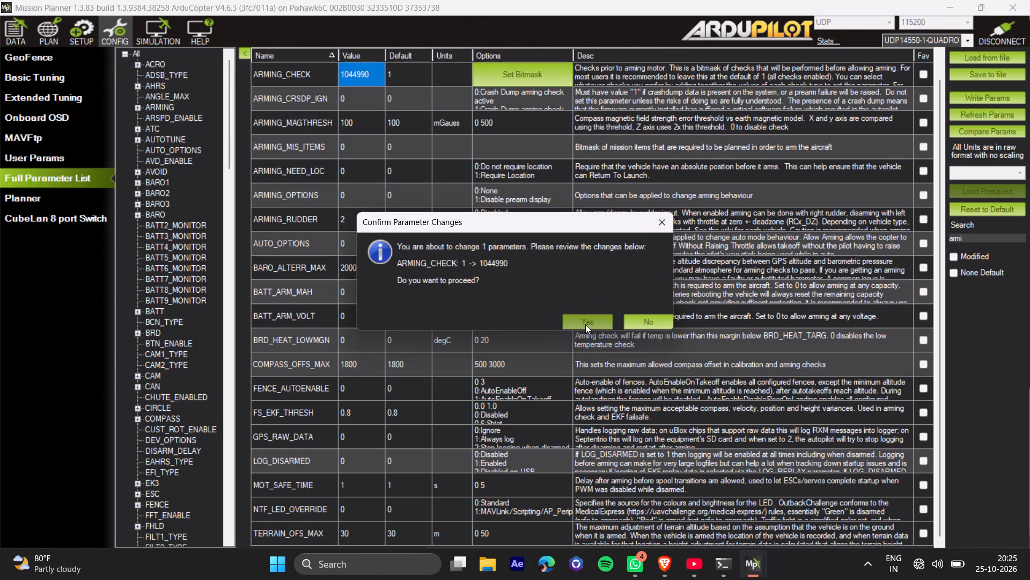
{"action": "left_click", "coordinate": [585, 324]}
{"action": "left_click", "coordinate": [559, 293]}
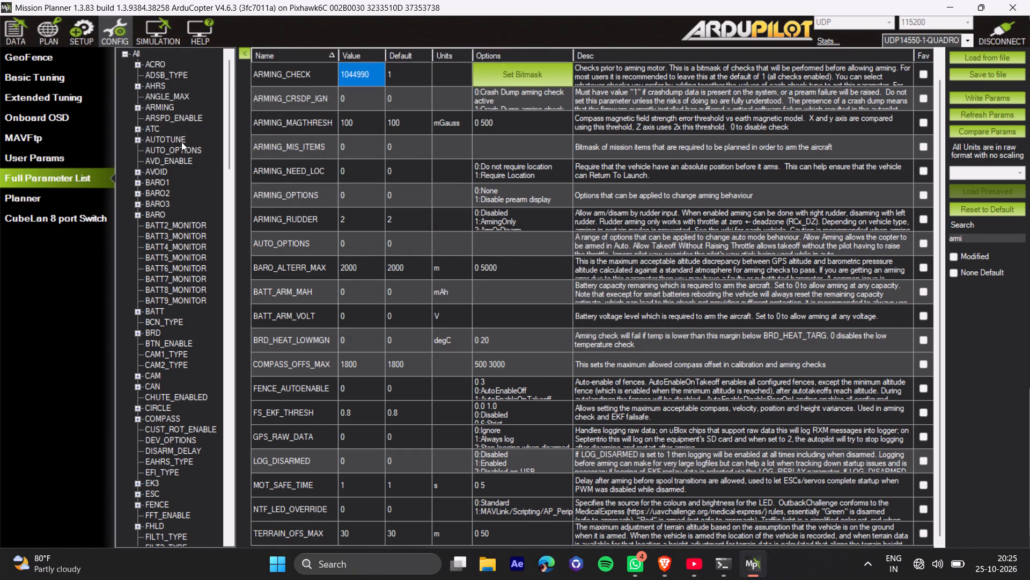
{"action": "left_click", "coordinate": [16, 34]}
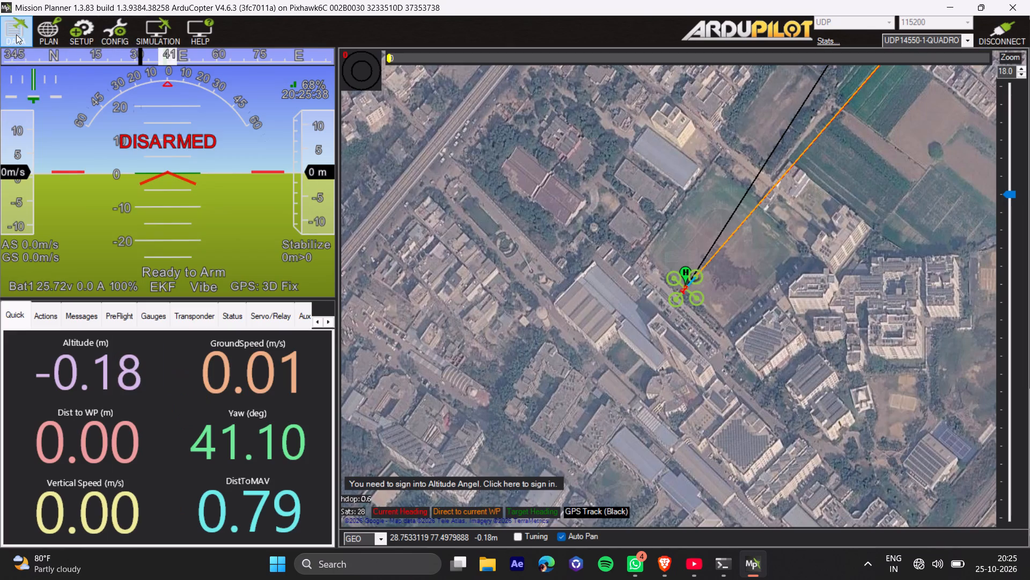
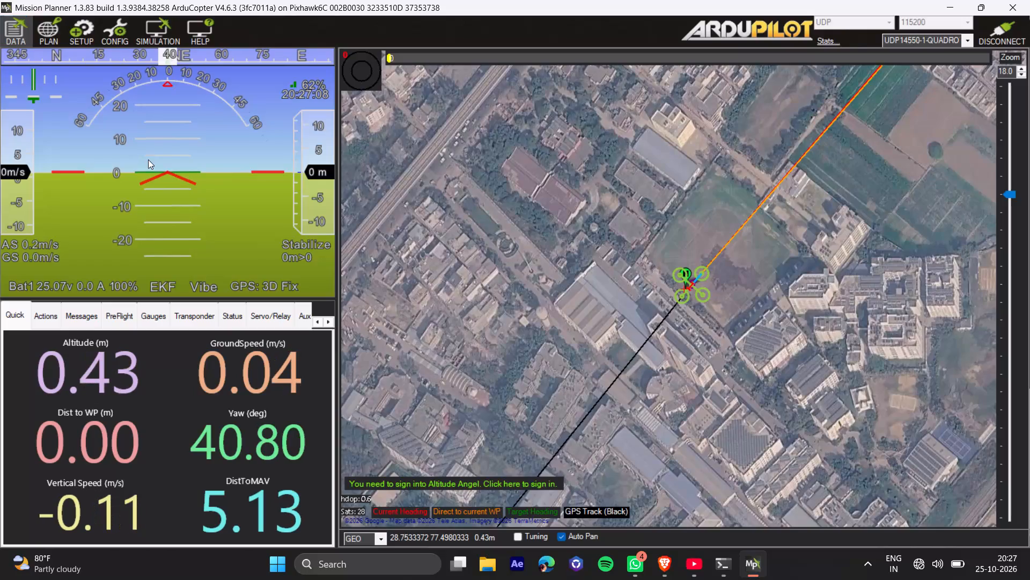
Open the vibration display from the HUD, move it clear of the HUD to examine the vibration and clipping levels, and close it.
{"action": "left_click", "coordinate": [203, 288]}
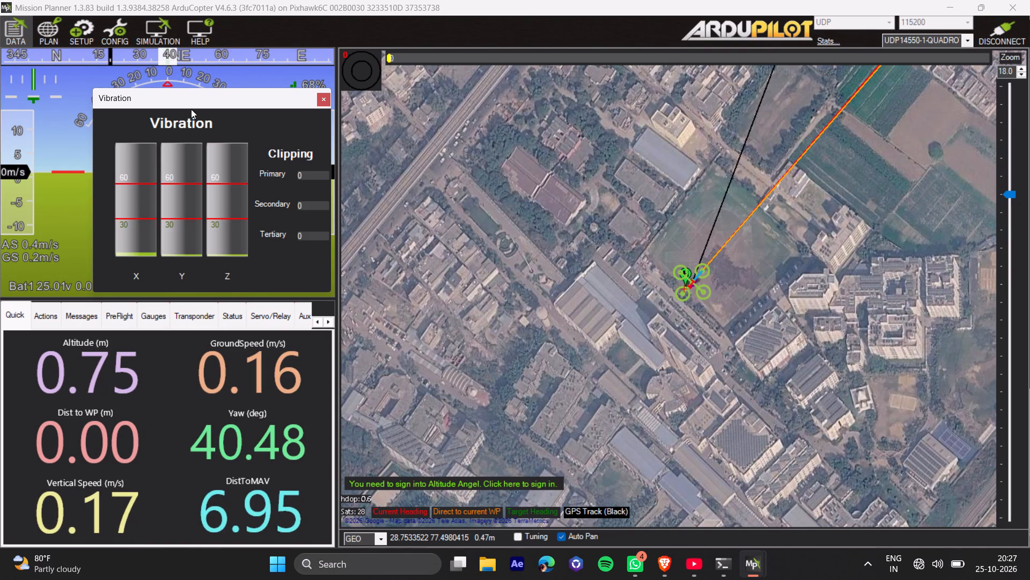
{"action": "left_click_drag", "start_coordinate": [189, 102], "coordinate": [395, 29]}
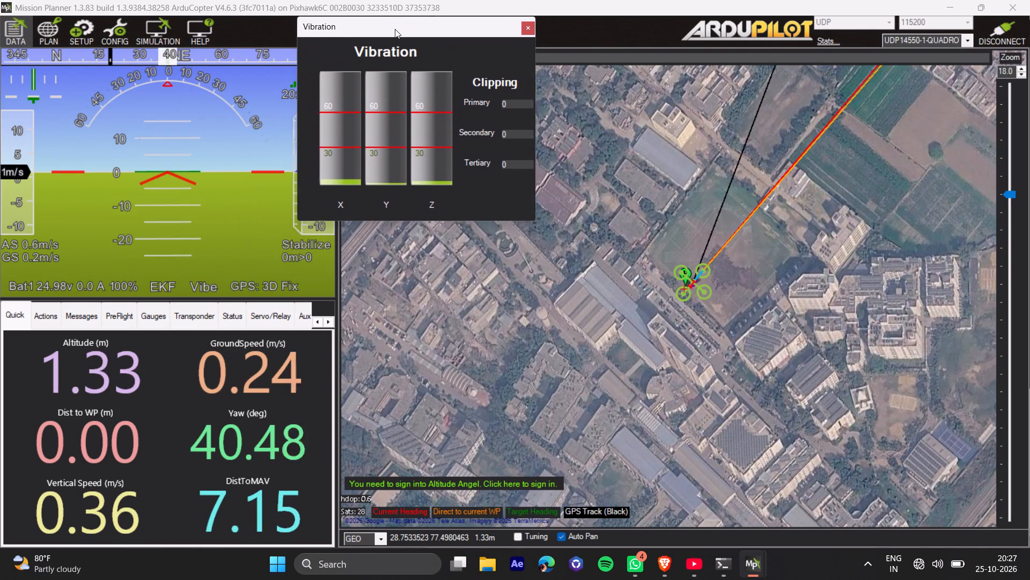
{"action": "left_click_drag", "start_coordinate": [395, 29], "coordinate": [400, 26]}
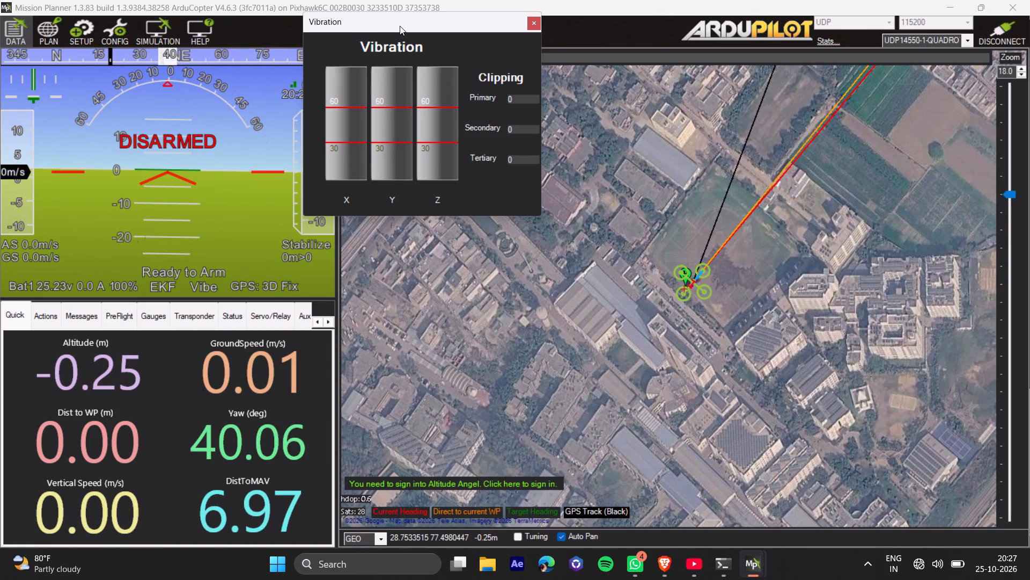
{"action": "left_click", "coordinate": [532, 24]}
Search the Full Parameter List for "hover" and examine the MOT_THST_HOVER value.
{"action": "left_click", "coordinate": [120, 27]}
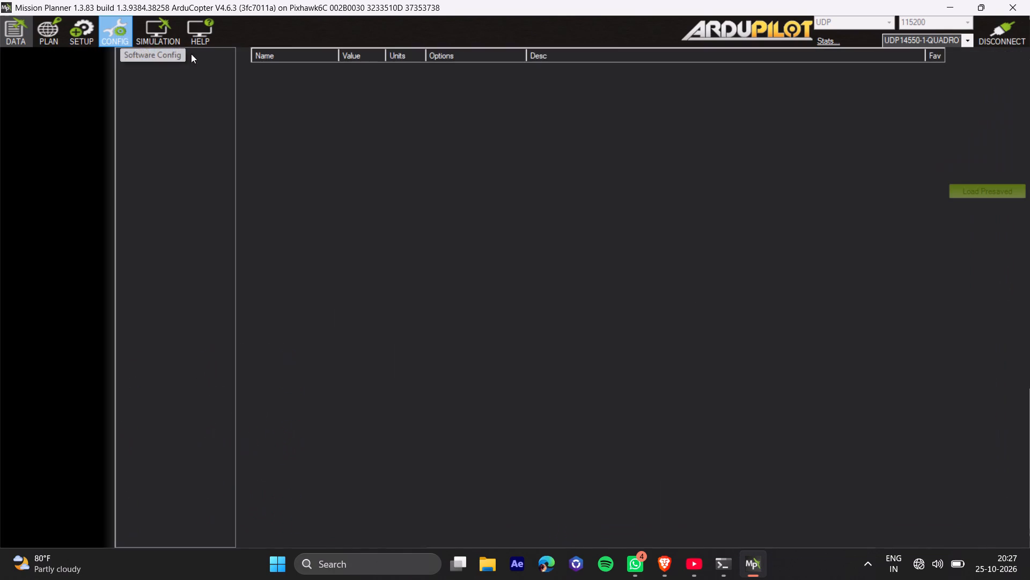
{"action": "left_click", "coordinate": [519, 307]}
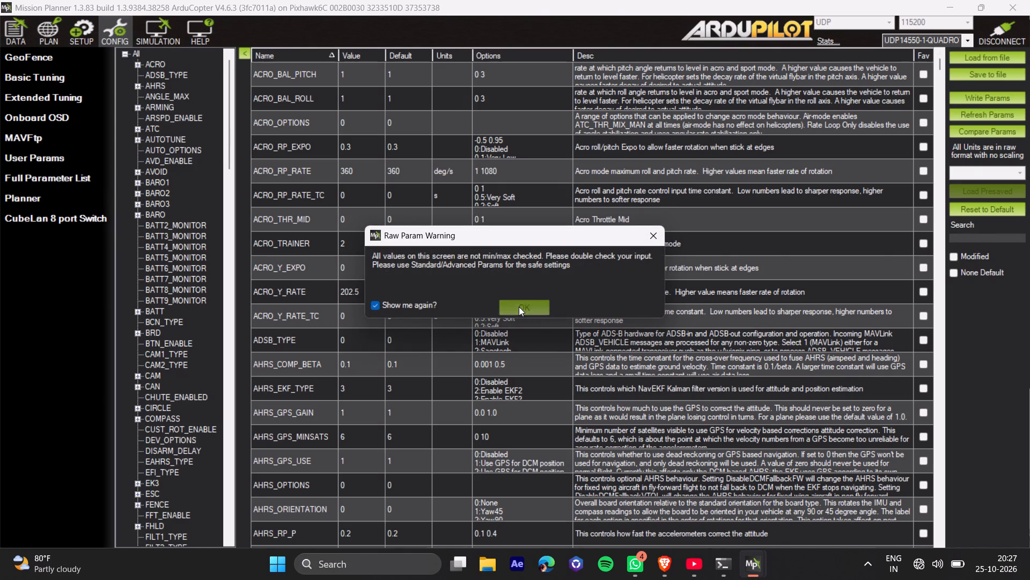
{"action": "type", "text": "hover"}
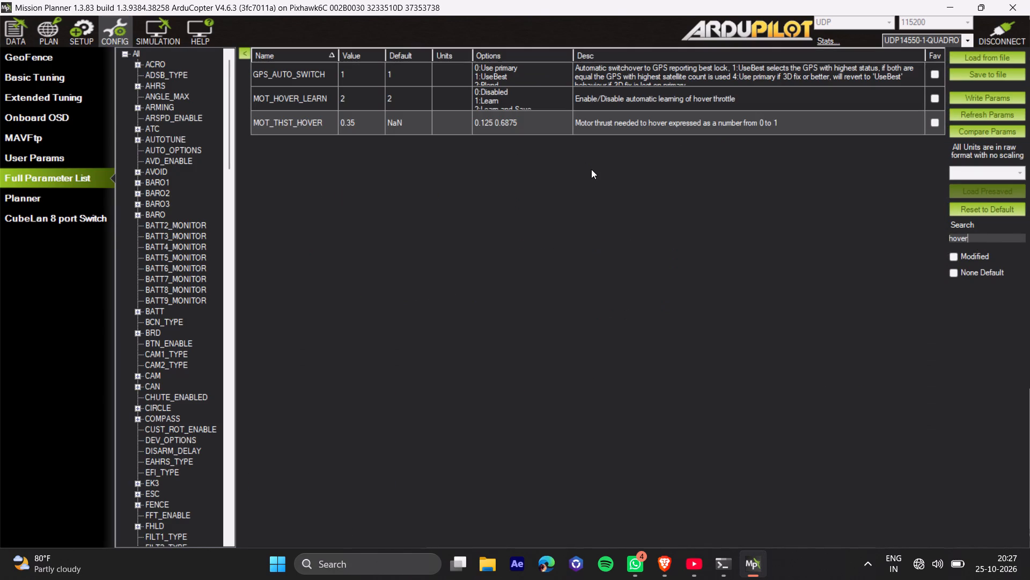
{"action": "left_click", "coordinate": [360, 124]}
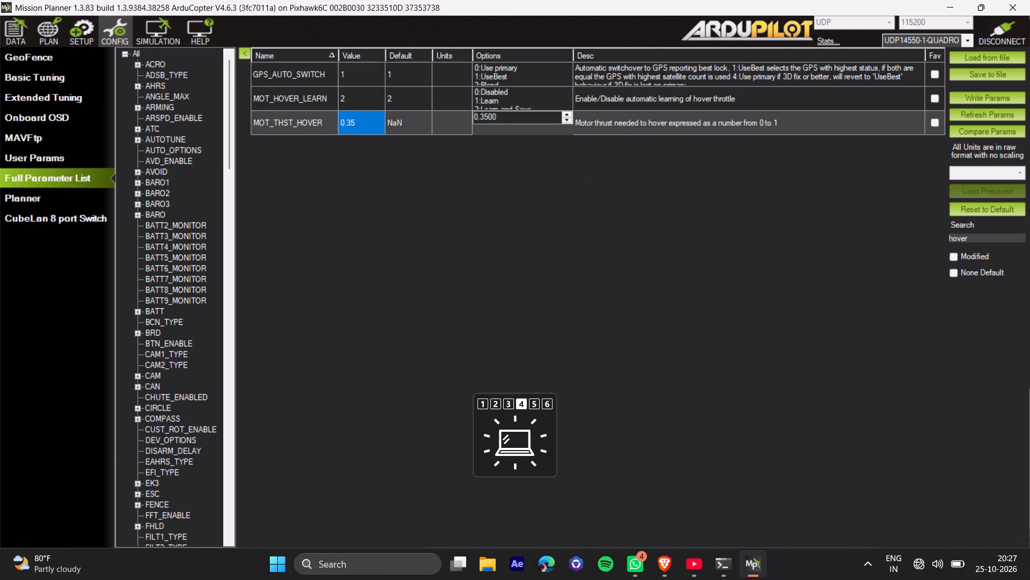
{"action": "triple_click", "coordinate": [496, 204]}
{"action": "left_click", "coordinate": [13, 36]}
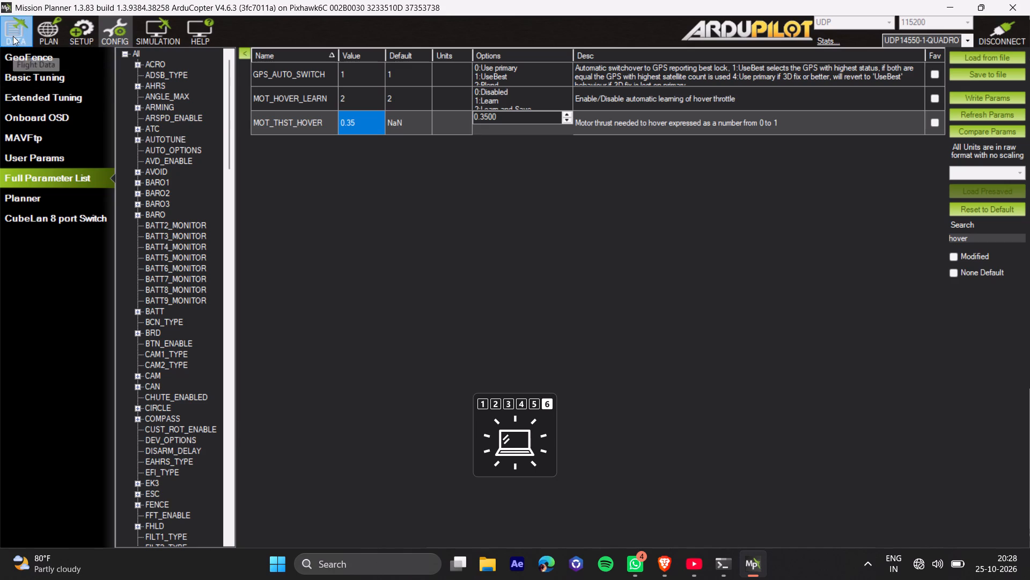
Reload the Full Parameter List, search for "hover" again to recheck MOT_THST_HOVER, and return to the flight data screen.
{"action": "left_click", "coordinate": [102, 28]}
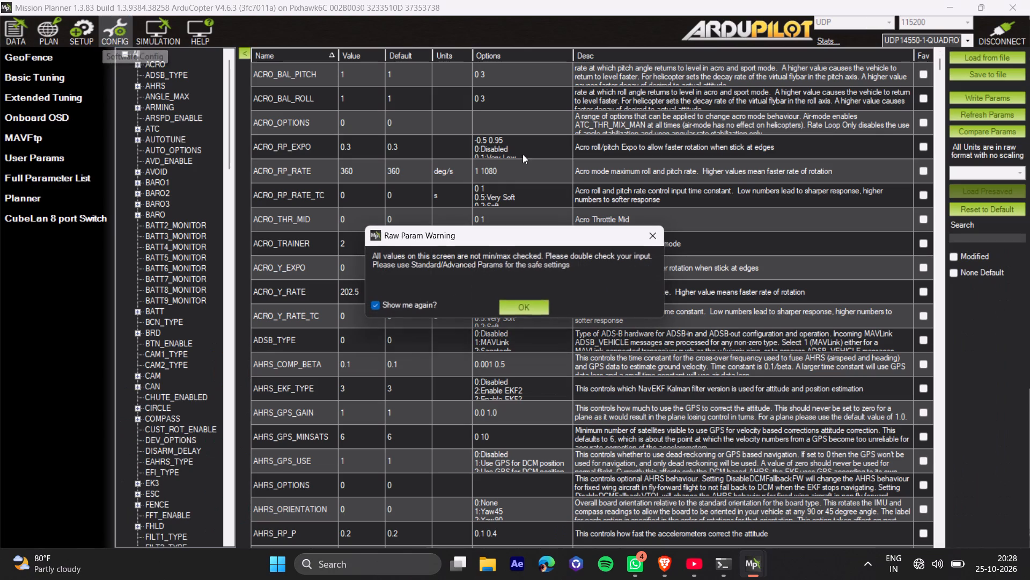
{"action": "left_click", "coordinate": [536, 313]}
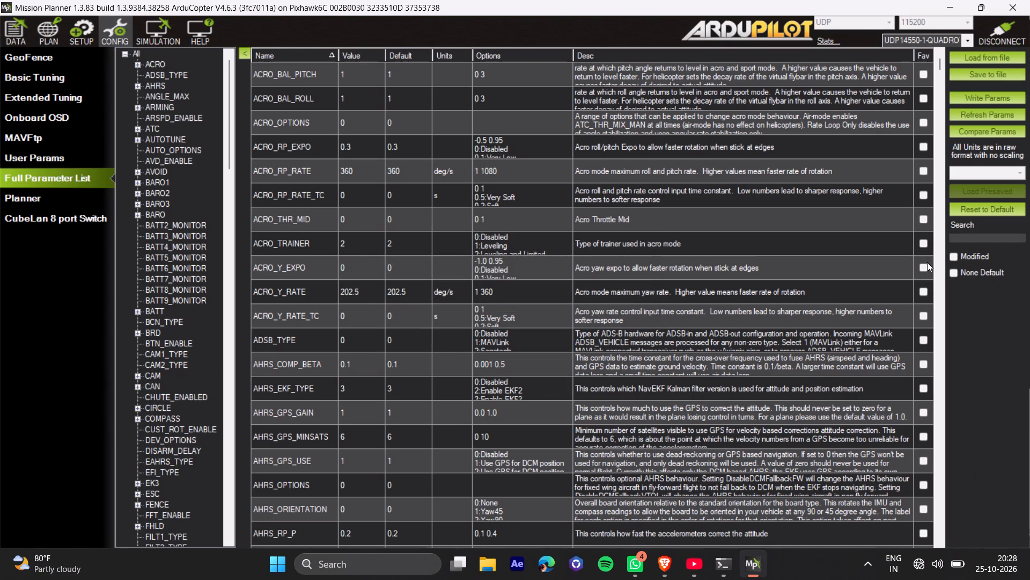
{"action": "type", "text": "hover"}
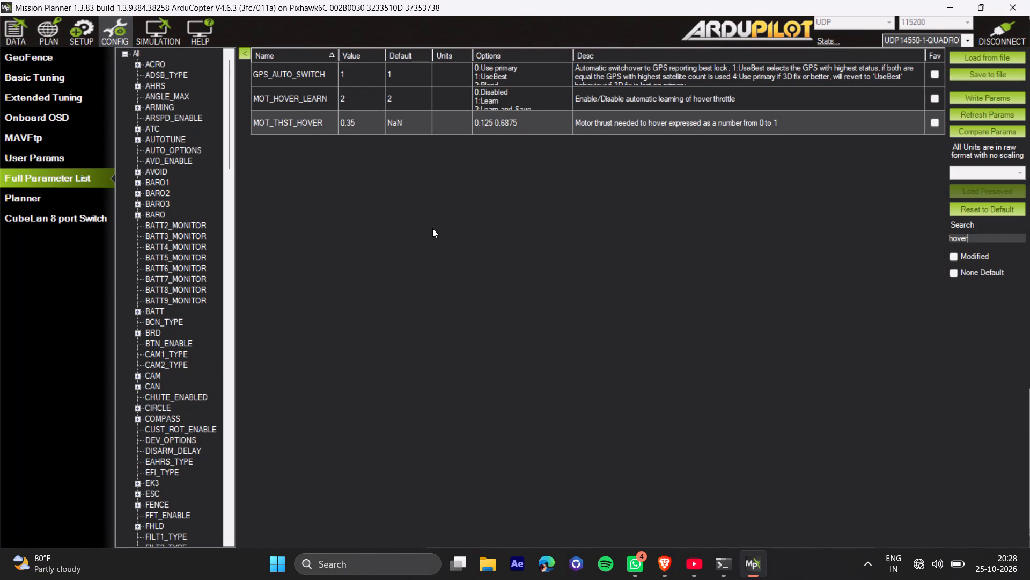
{"action": "left_click", "coordinate": [8, 41]}
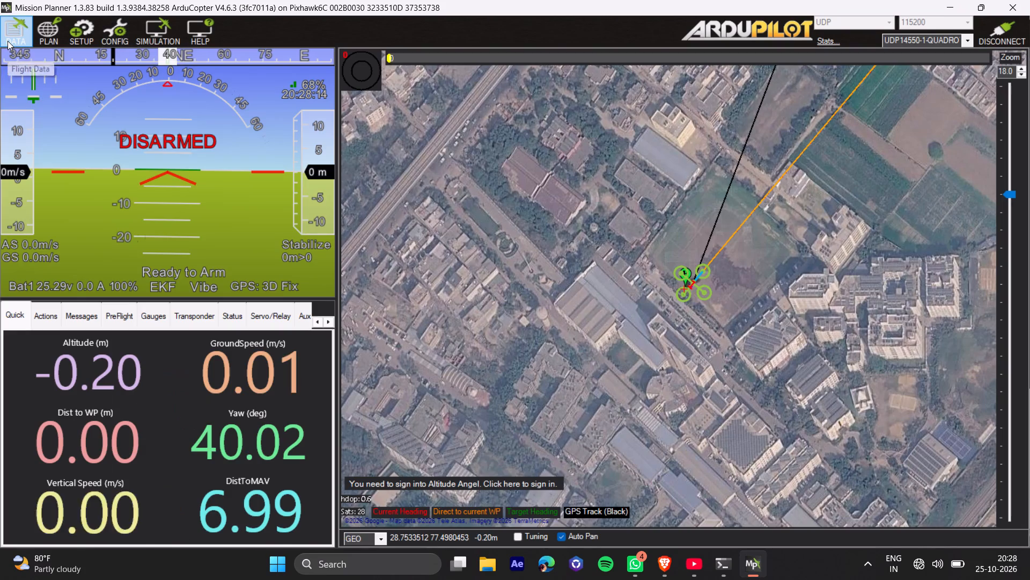
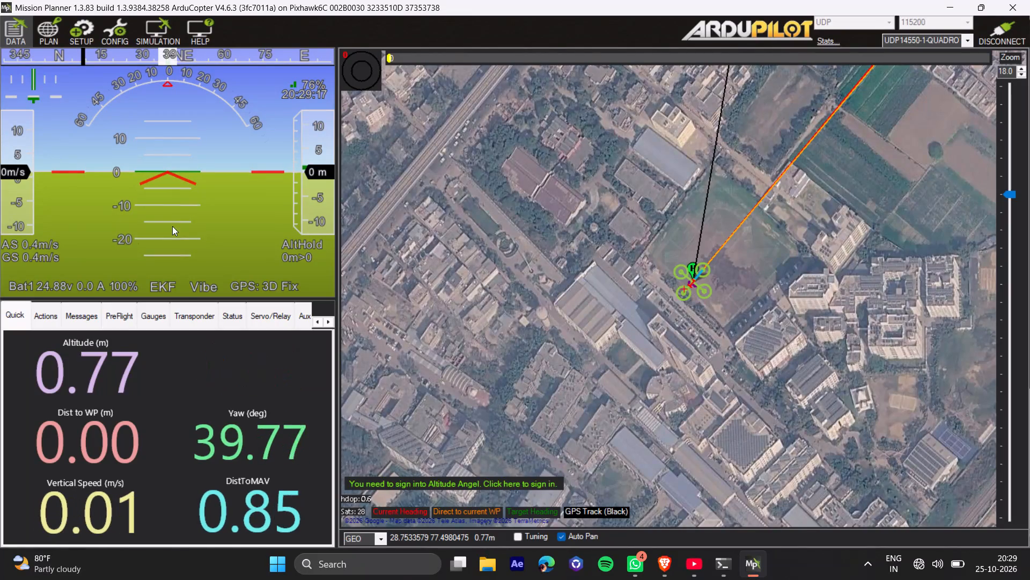
Open the vibration display from the HUD and place it over the map's upper edge, clear of the HUD, to monitor vibration and clipping.
{"action": "left_click", "coordinate": [200, 282]}
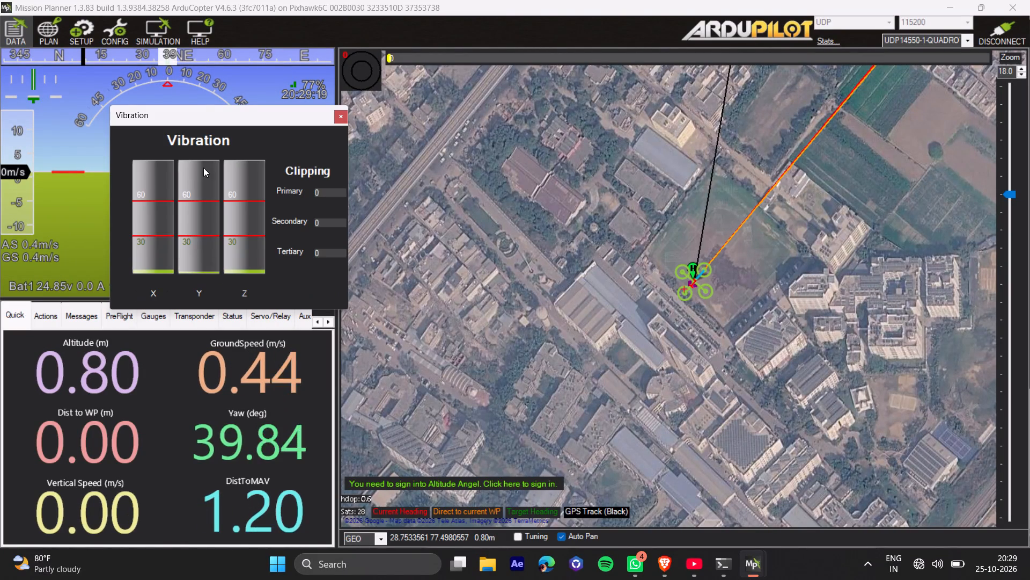
{"action": "left_click_drag", "start_coordinate": [206, 117], "coordinate": [296, 81]}
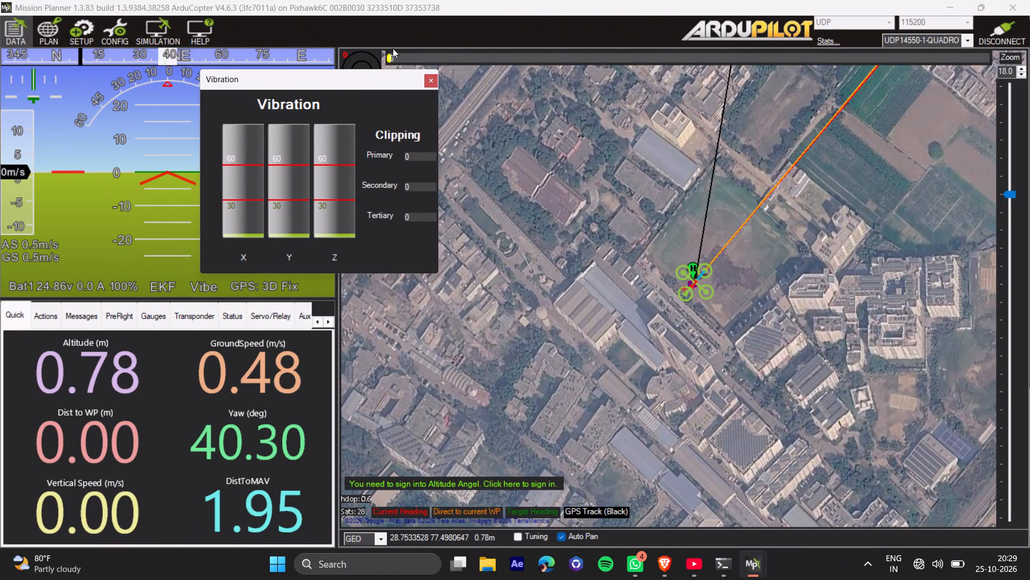
{"action": "left_click", "coordinate": [328, 80]}
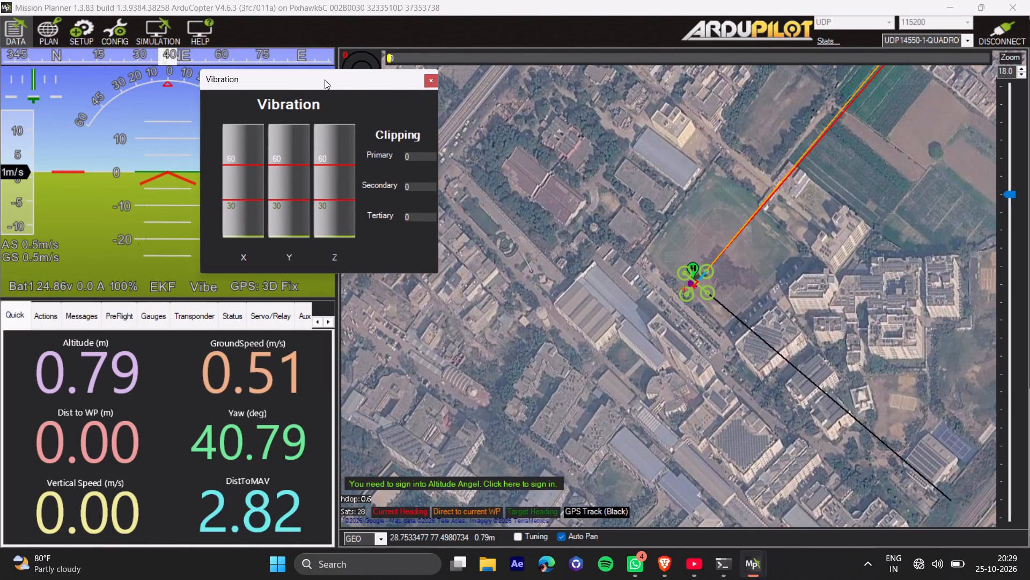
{"action": "left_click_drag", "start_coordinate": [325, 79], "coordinate": [501, 26]}
Open the EKF status display from the HUD and move it to the map's lower corner, clear of the vibration display and the vehicle.
{"action": "left_click", "coordinate": [167, 286]}
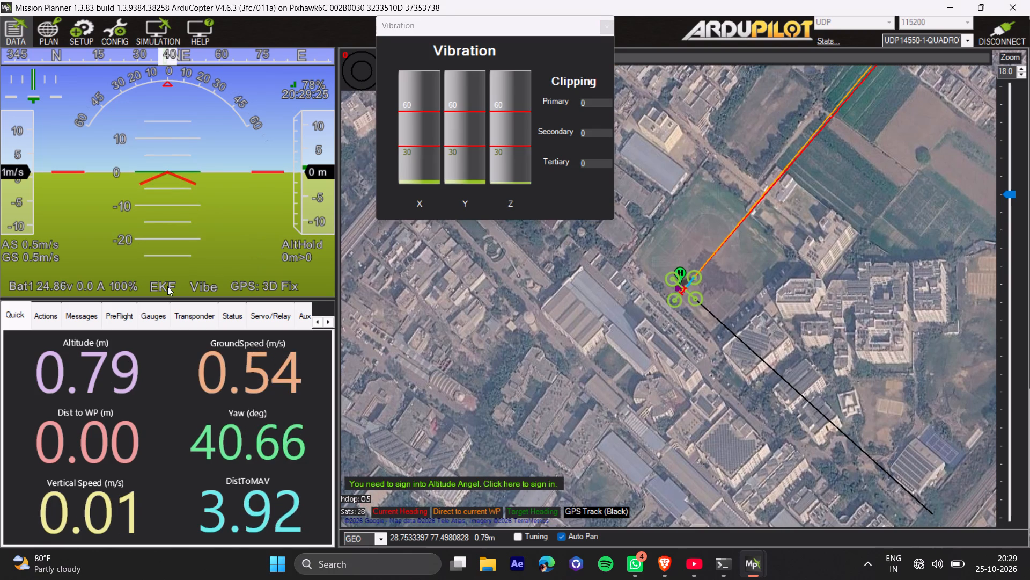
{"action": "left_click_drag", "start_coordinate": [335, 134], "coordinate": [608, 116]}
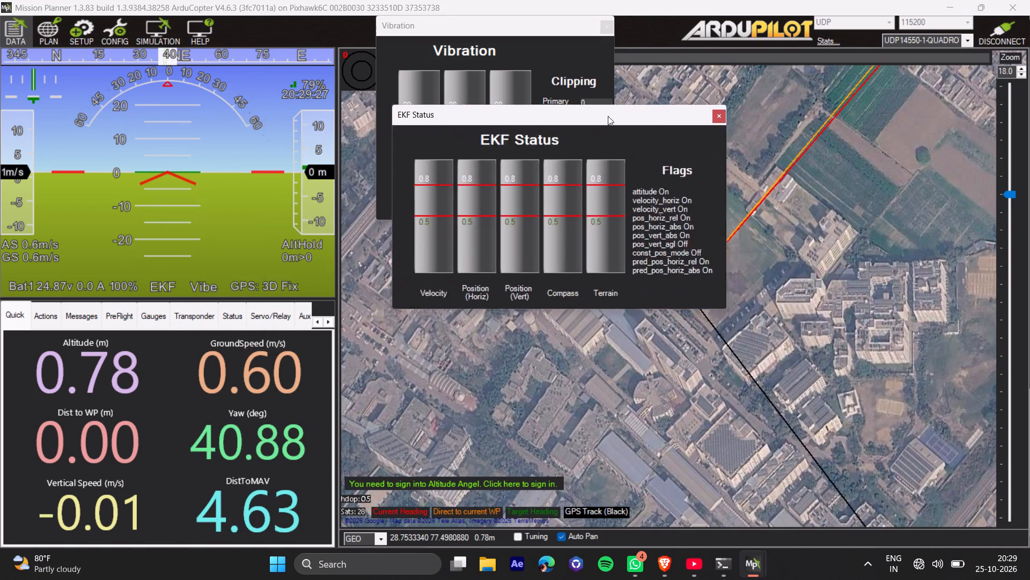
{"action": "left_click_drag", "start_coordinate": [608, 116], "coordinate": [930, 381]}
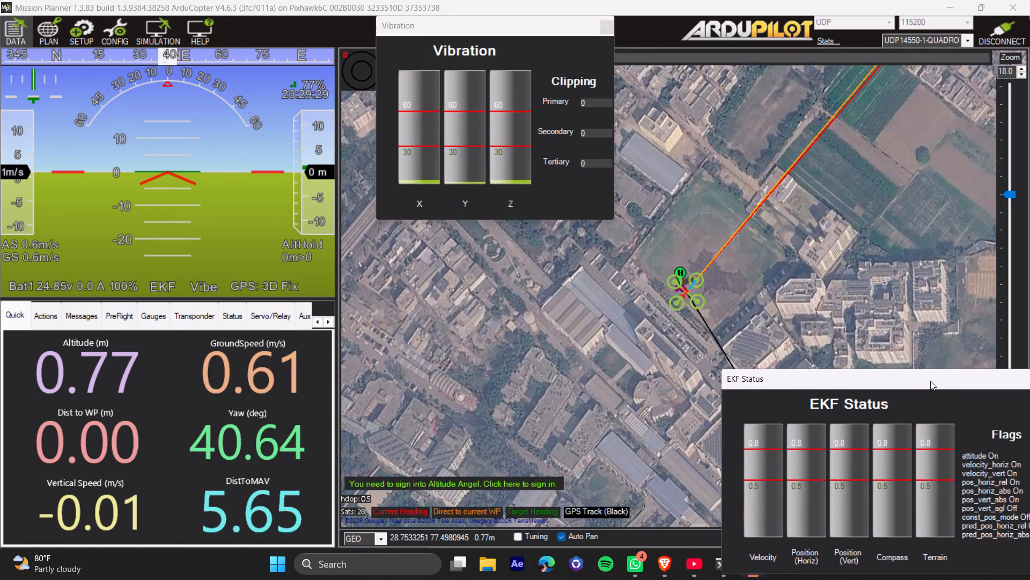
{"action": "left_click_drag", "start_coordinate": [930, 381], "coordinate": [1012, 361]}
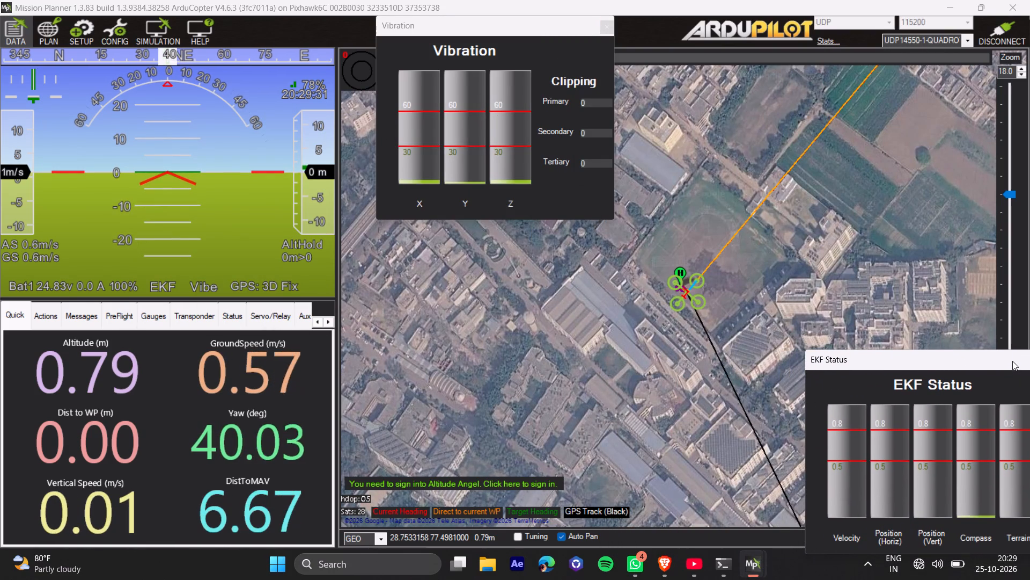
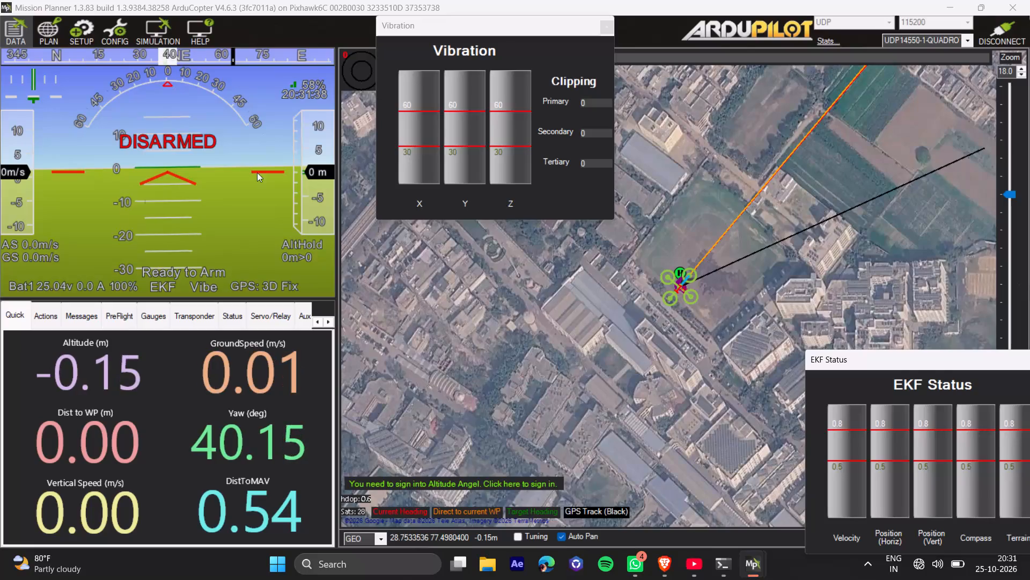
Open the full parameter list in the configuration section, accept the raw parameter notice and search the parameters for "hover".
{"action": "left_click", "coordinate": [114, 26]}
{"action": "left_click", "coordinate": [114, 26]}
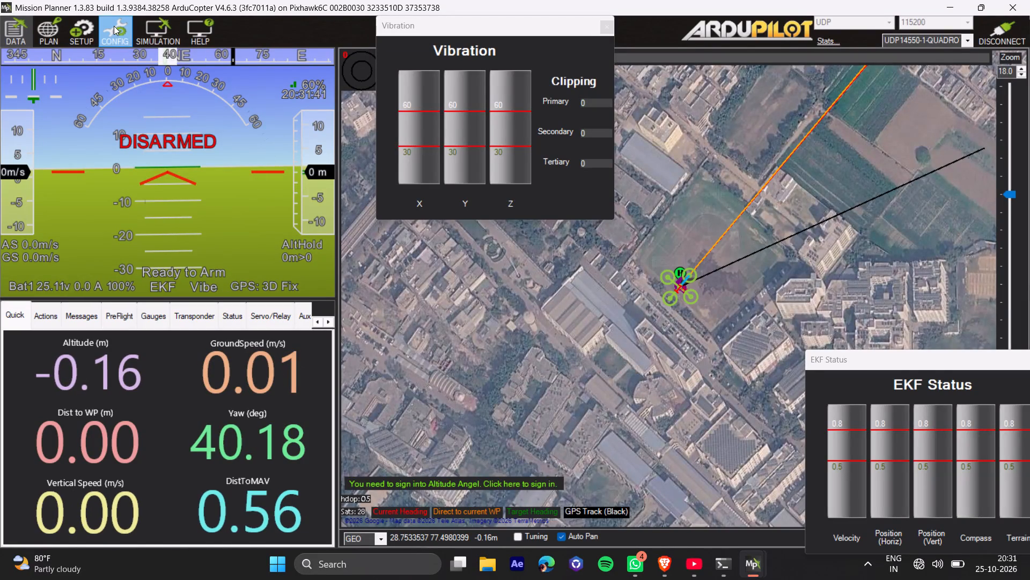
{"action": "left_click", "coordinate": [520, 304]}
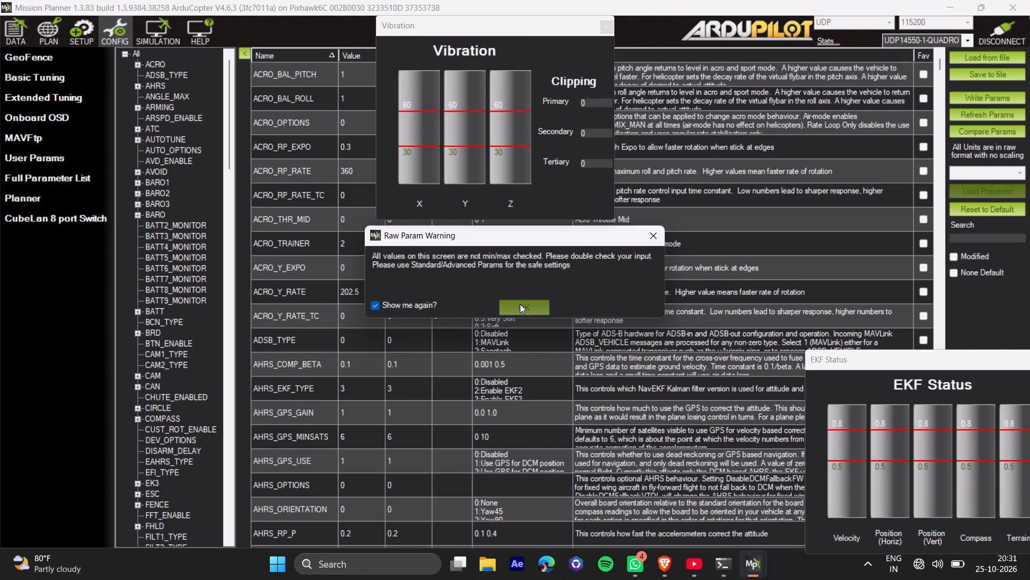
{"action": "type", "text": "hover"}
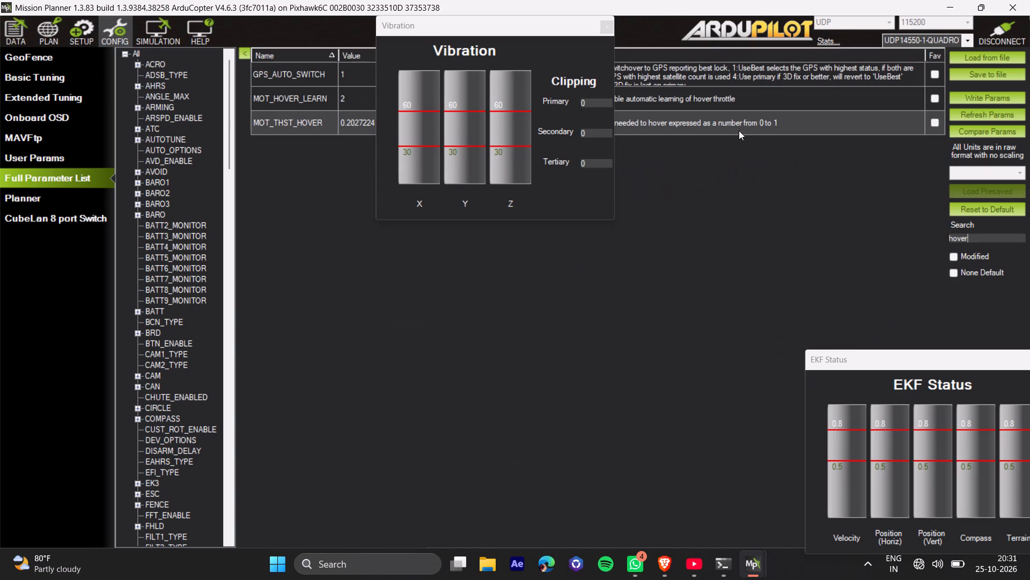
Close the floating Vibration and EKF Status displays that cover the parameter list.
{"action": "left_click", "coordinate": [610, 28]}
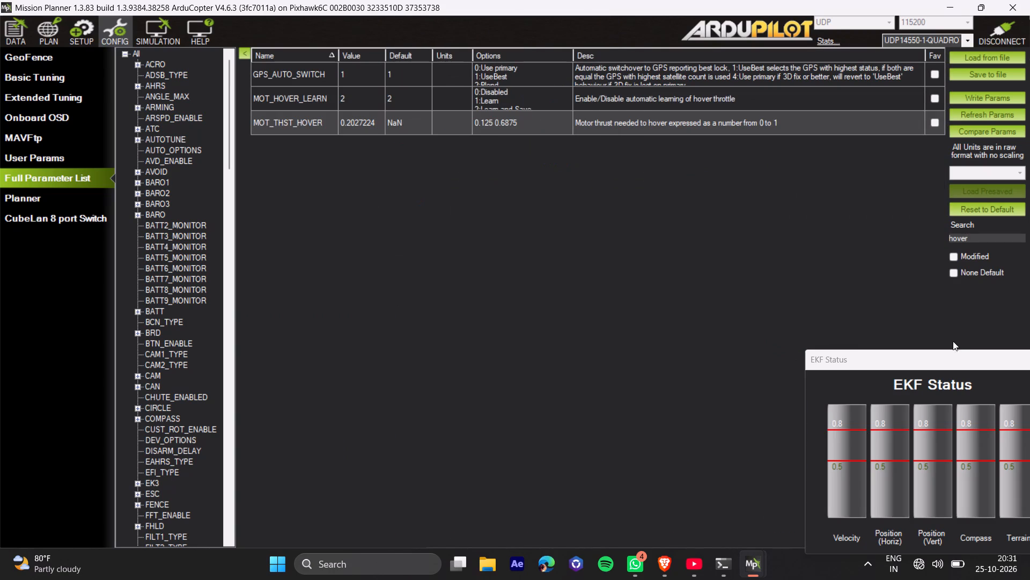
{"action": "left_click_drag", "start_coordinate": [842, 356], "coordinate": [706, 340]}
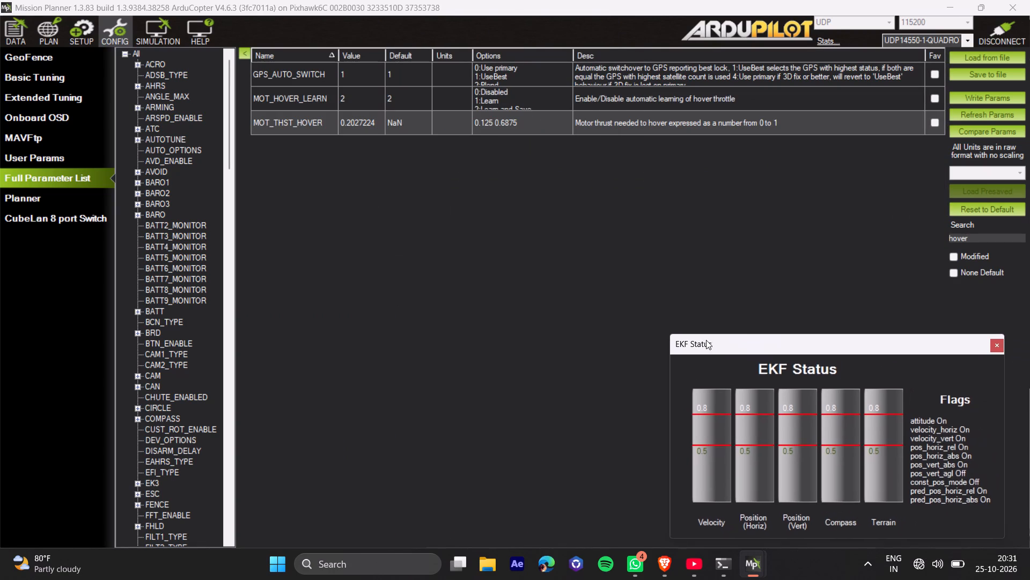
{"action": "left_click_drag", "start_coordinate": [706, 340], "coordinate": [703, 338]}
{"action": "left_click", "coordinate": [995, 345]}
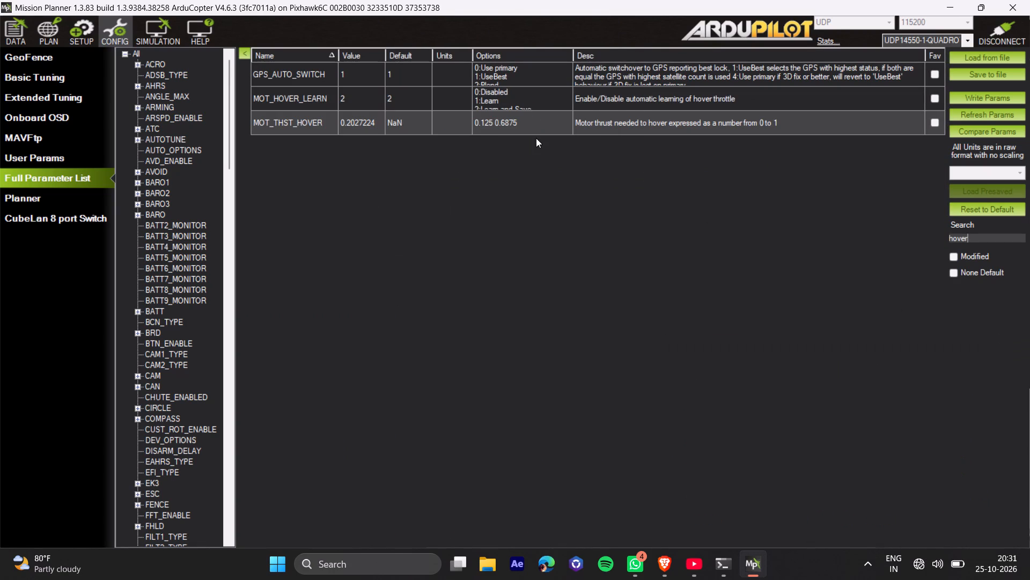
Copy the MOT_THST_HOVER value 0.2027224 into the Throttle Accel P gain in Extended Tuning, write the parameters and reload the page.
{"action": "double_click", "coordinate": [352, 121]}
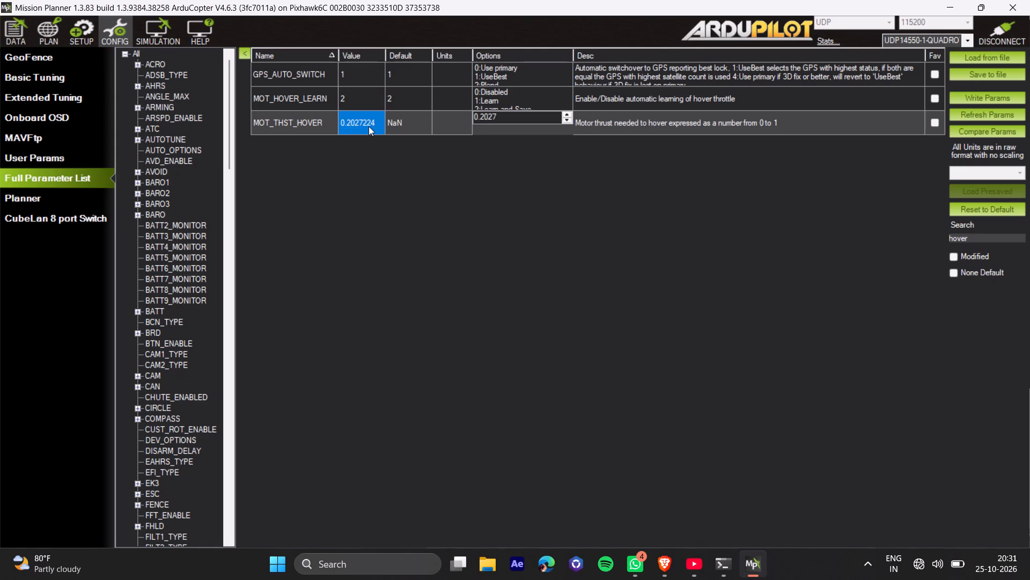
{"action": "left_click", "coordinate": [370, 126]}
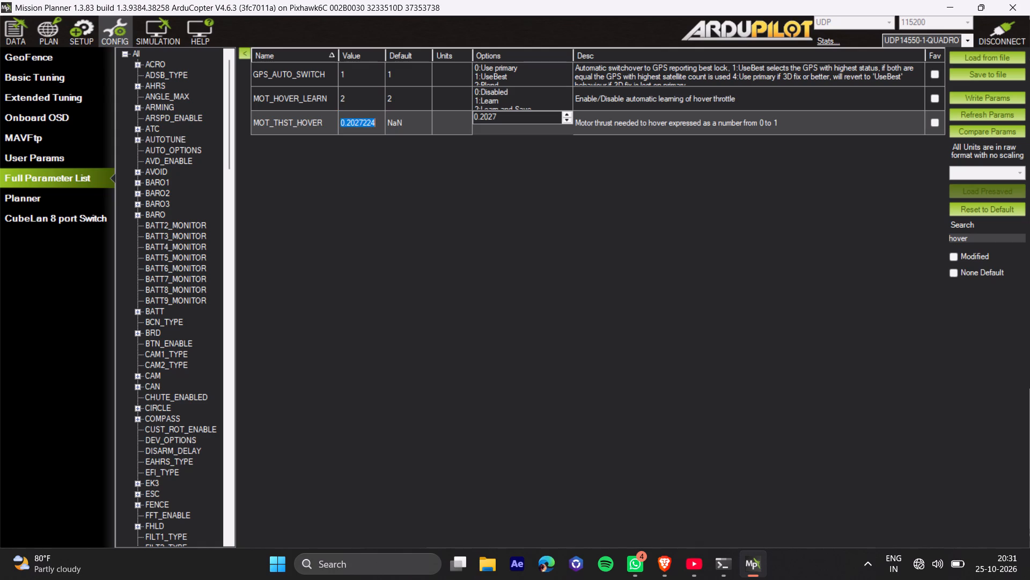
{"action": "key", "text": "ctrl+c"}
{"action": "left_click", "coordinate": [406, 175]}
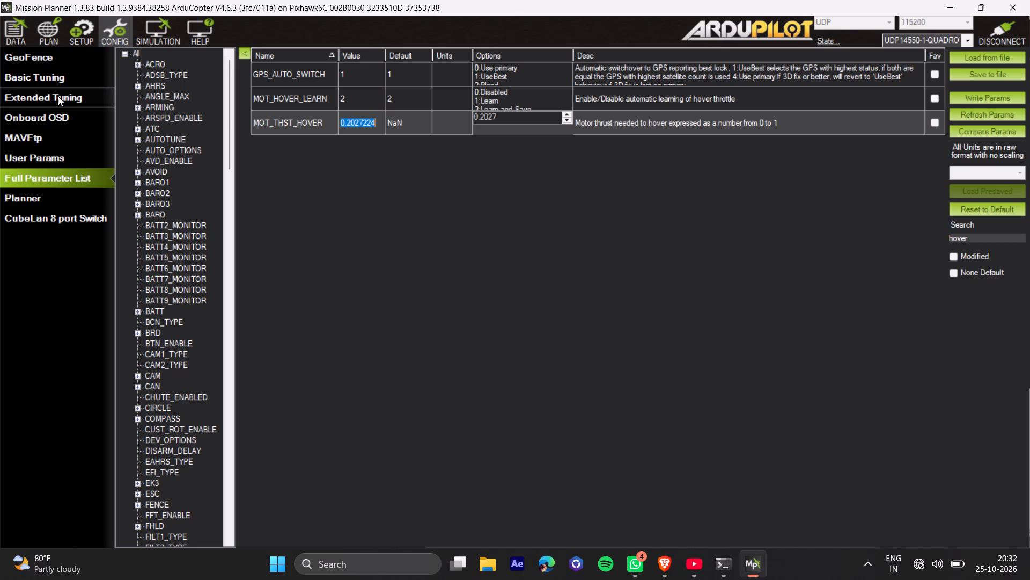
{"action": "left_click", "coordinate": [91, 102]}
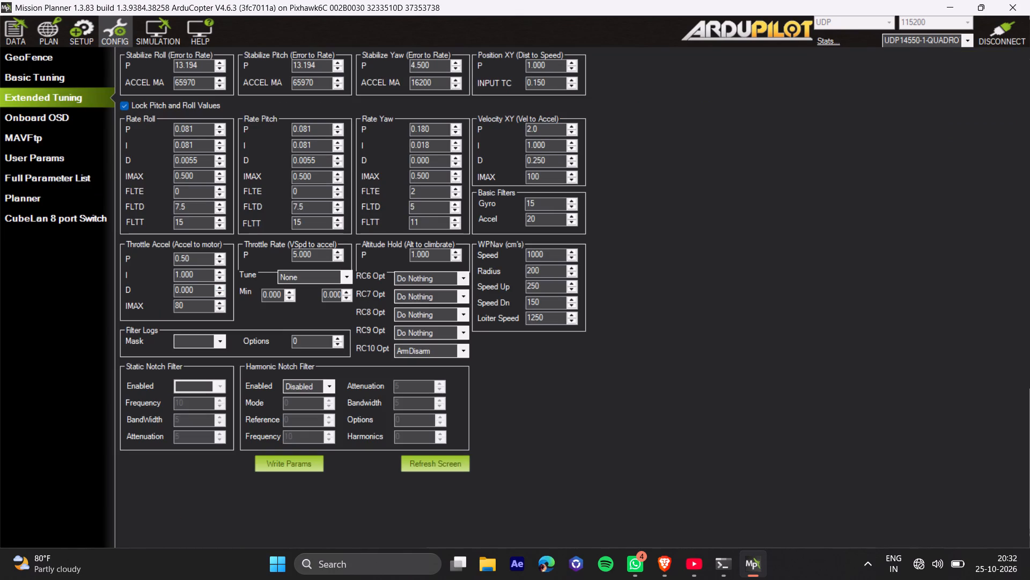
{"action": "double_click", "coordinate": [193, 255]}
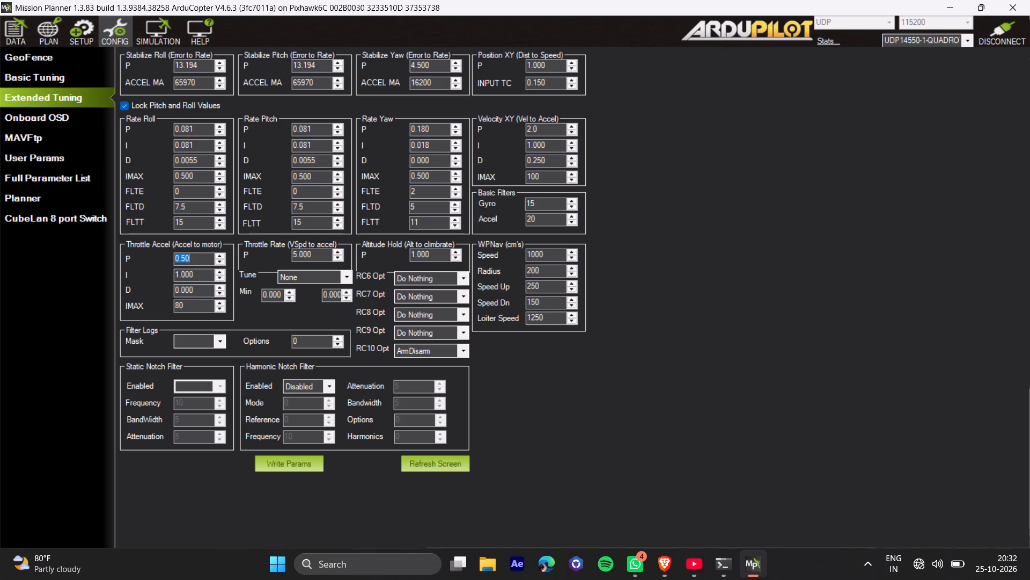
{"action": "key", "text": "ctrl+v"}
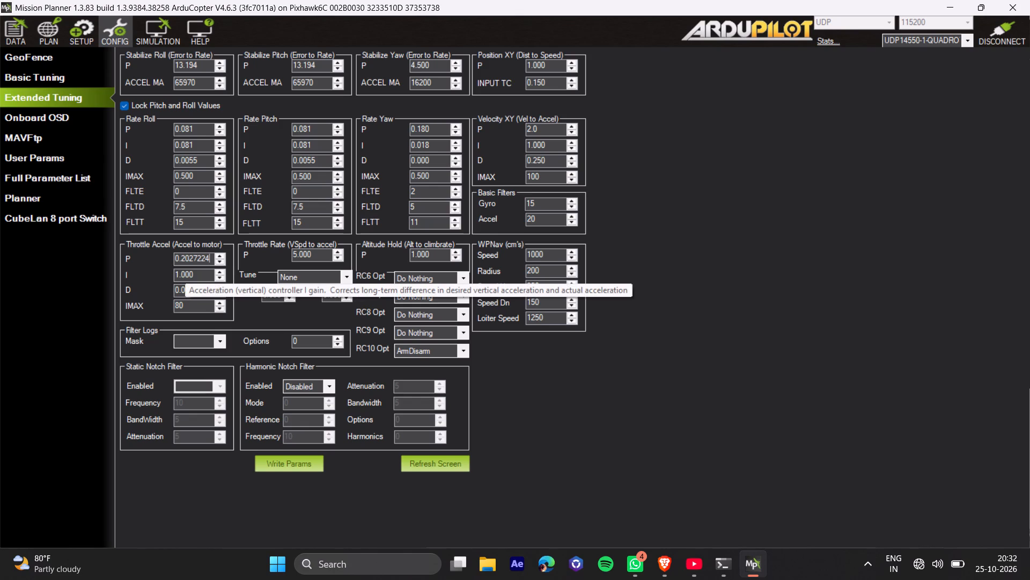
{"action": "double_click", "coordinate": [186, 272]}
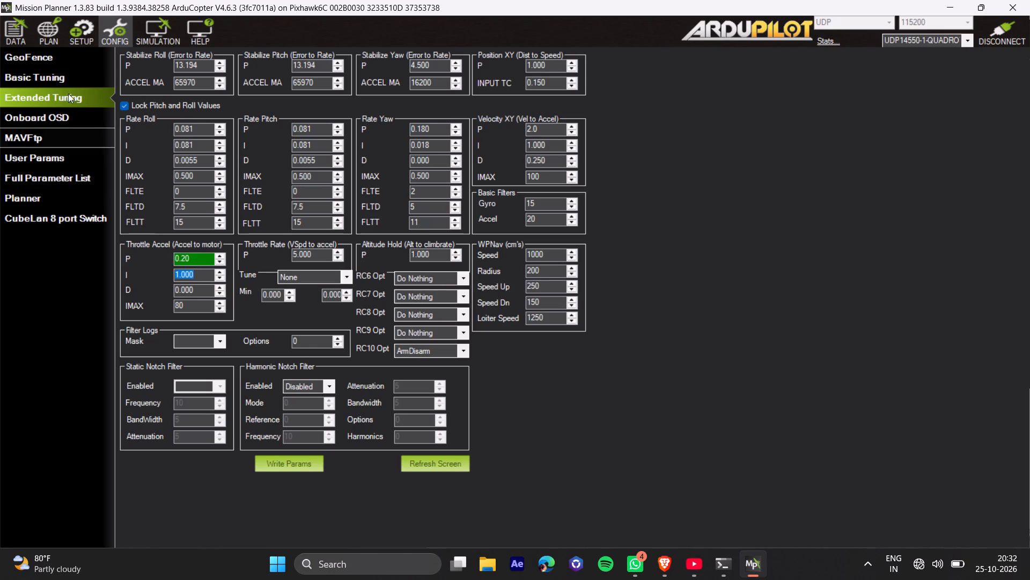
{"action": "left_click", "coordinate": [293, 464]}
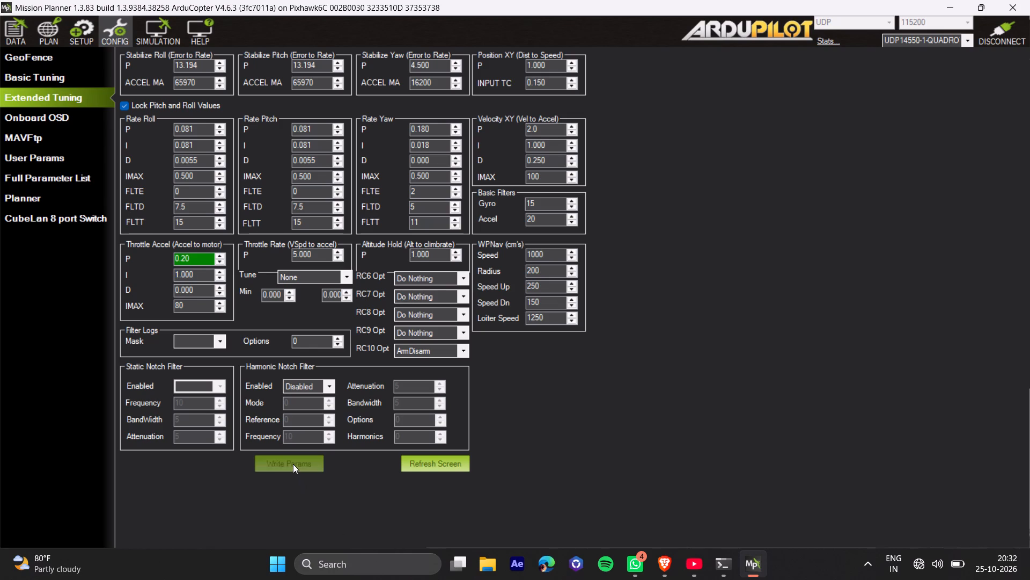
{"action": "left_click", "coordinate": [44, 78]}
{"action": "left_click", "coordinate": [43, 106]}
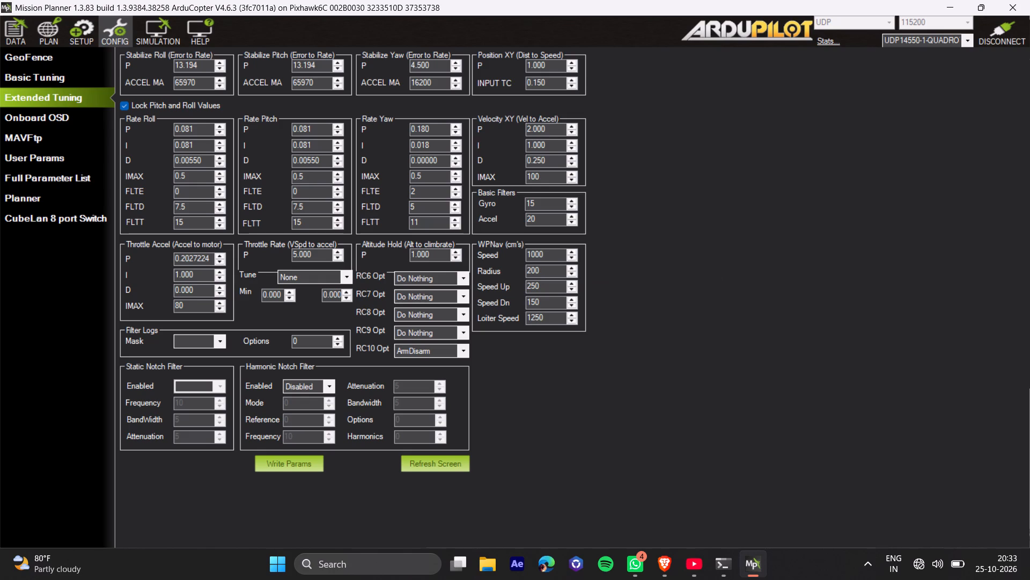
Set the Throttle Accel I gain to 0.4054448, twice the hover thrust, and write the parameters to the flight controller.
{"action": "double_click", "coordinate": [197, 278]}
{"action": "key", "text": "0"}
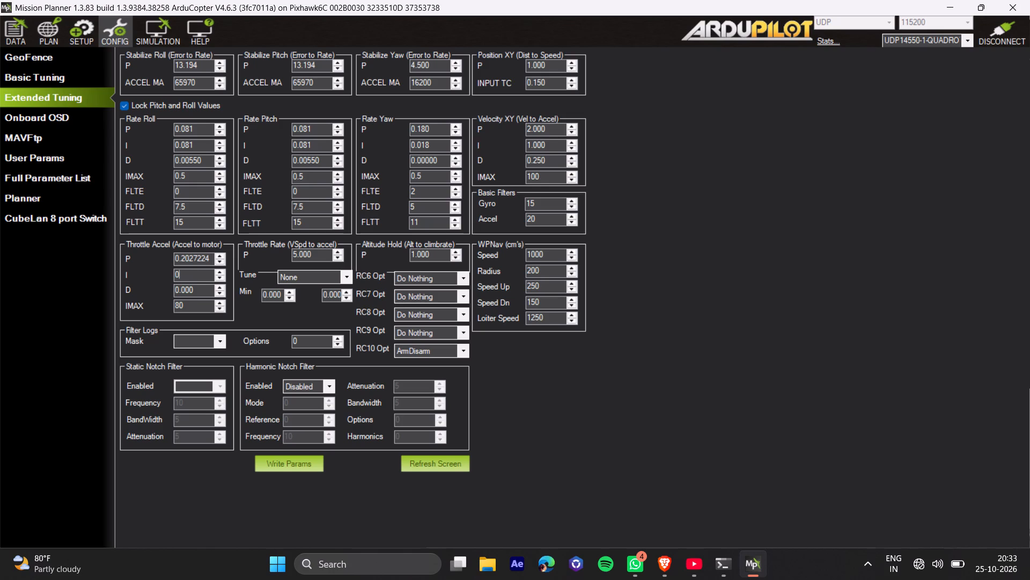
{"action": "type", "text": ".4"}
{"action": "key", "text": "0"}
{"action": "key", "text": "5"}
{"action": "type", "text": "44"}
{"action": "type", "text": "48"}
{"action": "left_click", "coordinate": [289, 470]}
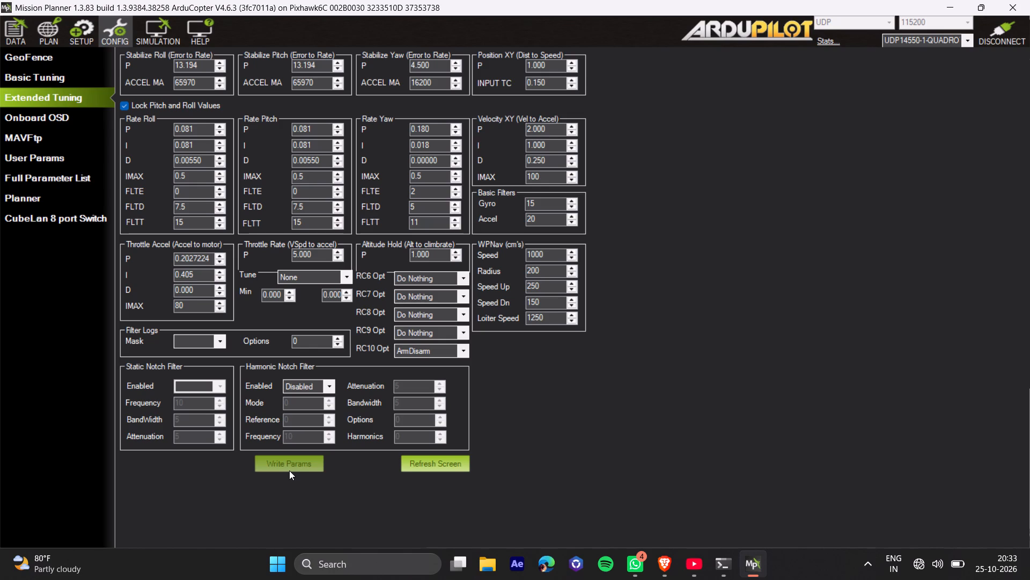
{"action": "double_click", "coordinate": [289, 470]}
Leave and reopen Extended Tuning to check the stored Throttle Accel gains, then return to the flight data screen.
{"action": "left_click", "coordinate": [21, 38]}
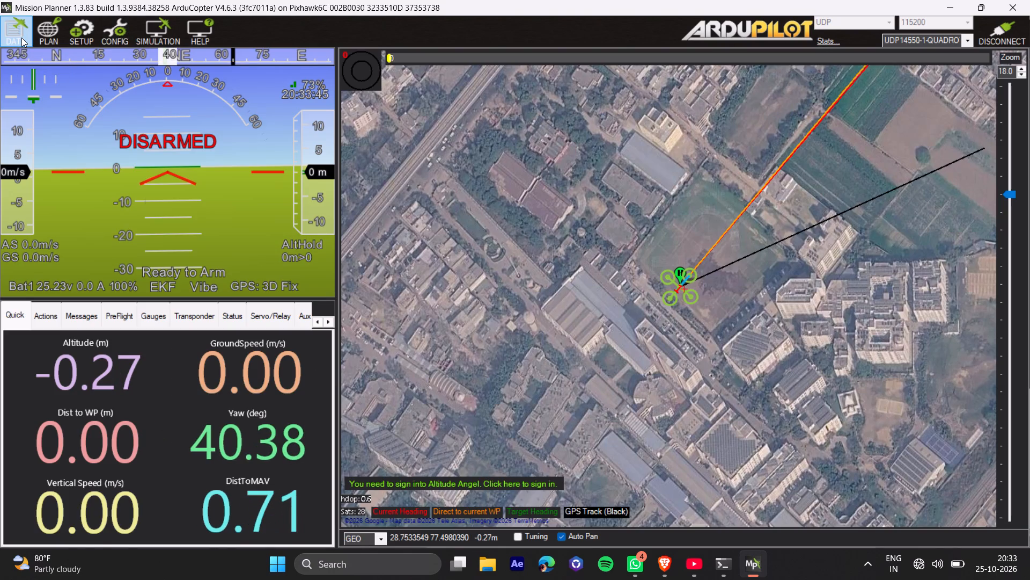
{"action": "left_click", "coordinate": [75, 42]}
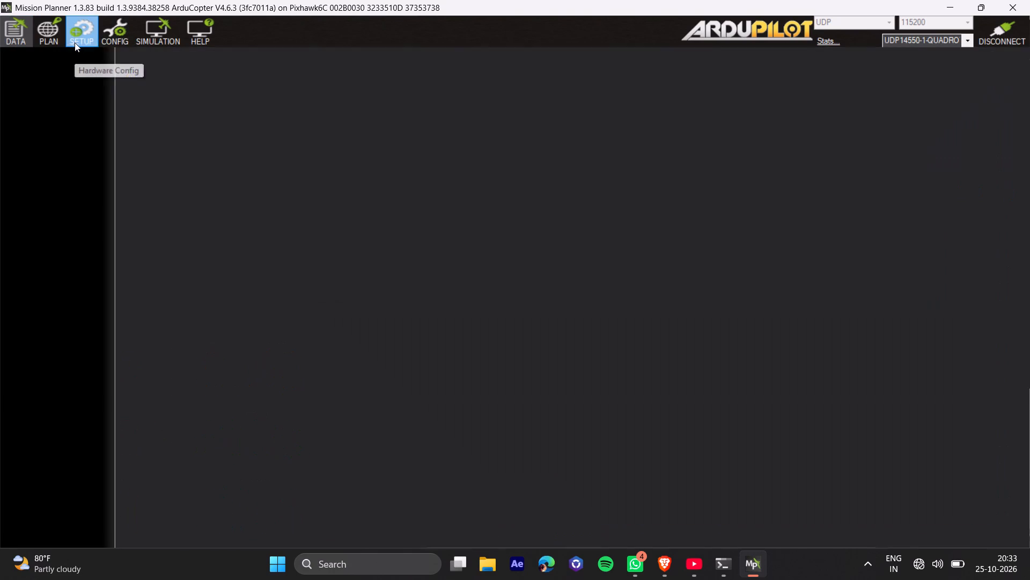
{"action": "left_click", "coordinate": [110, 40]}
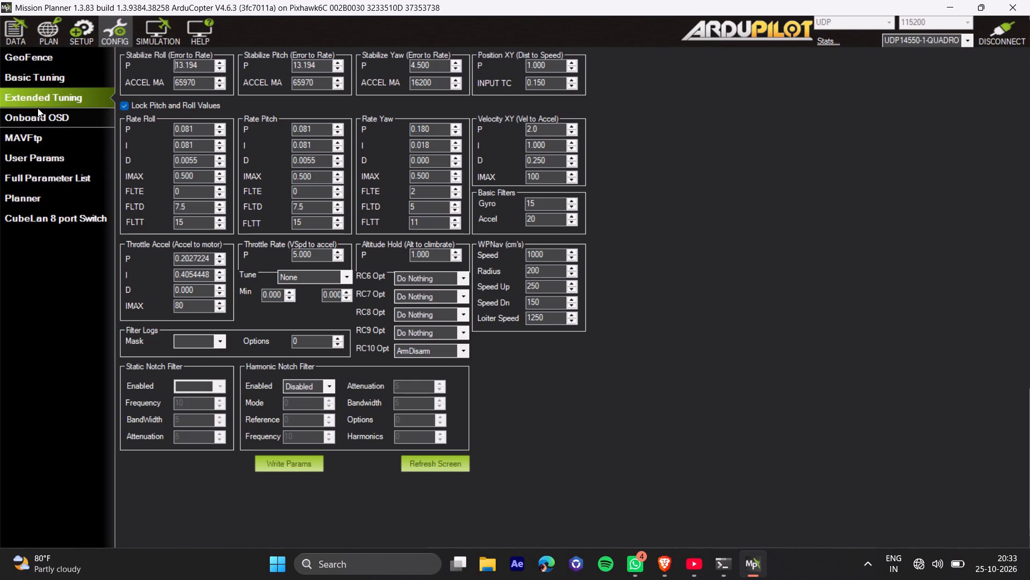
{"action": "left_click", "coordinate": [16, 37]}
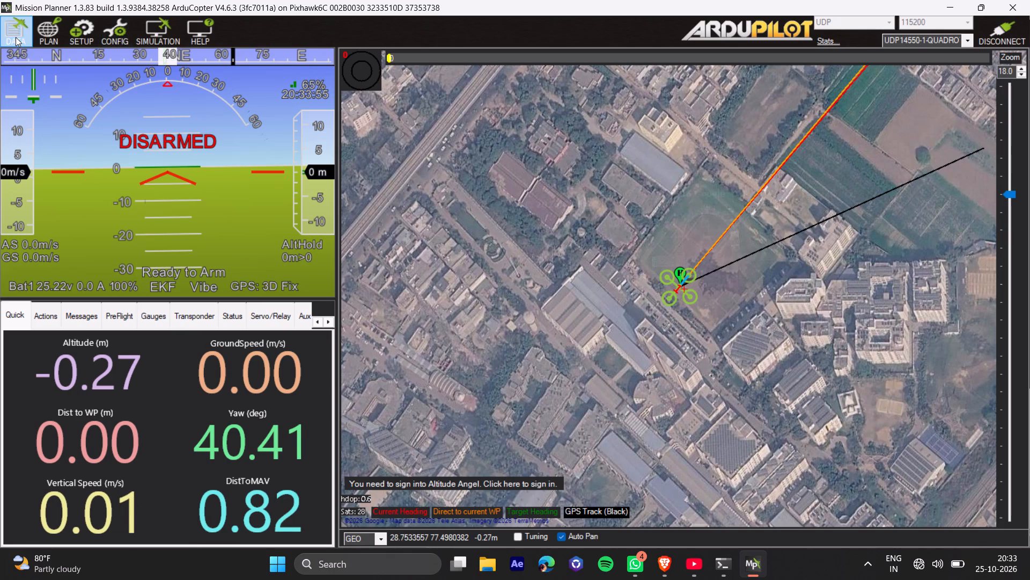
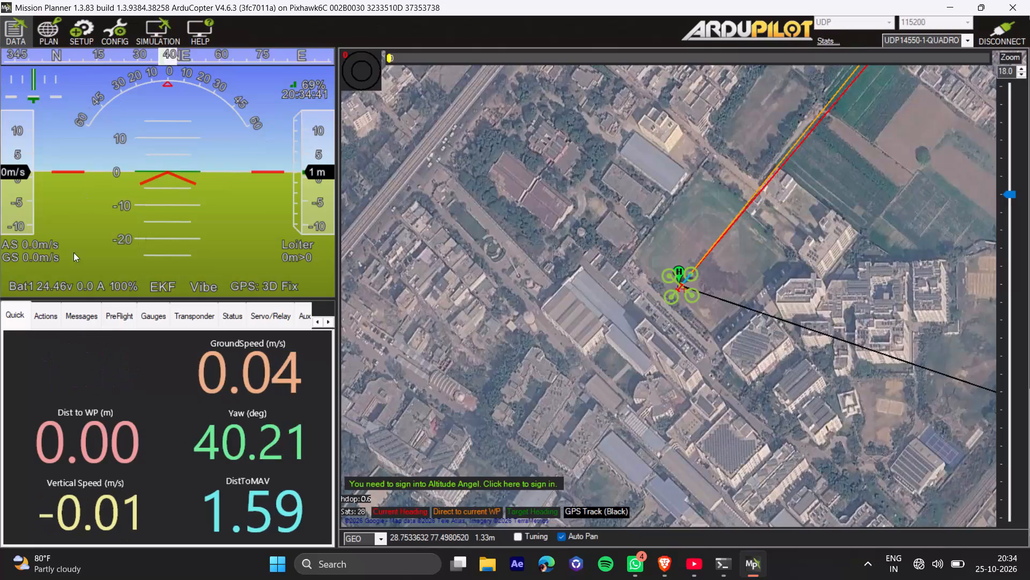
Bring up the vehicle's message log in the flight data screen and skim through its entries.
{"action": "left_click", "coordinate": [75, 319]}
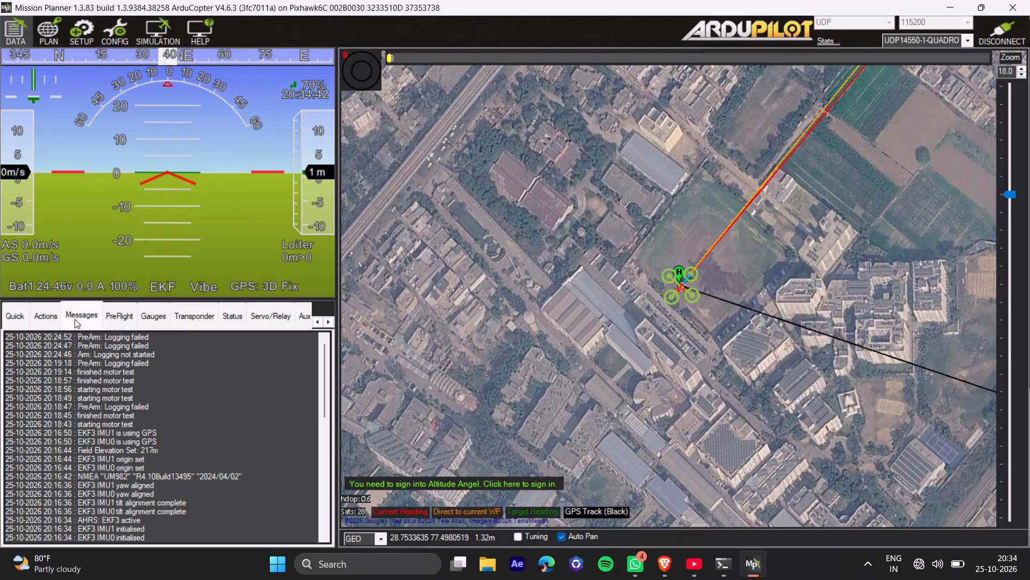
{"action": "scroll", "coordinate": [128, 412], "scroll_direction": "down", "scroll_amount": 2}
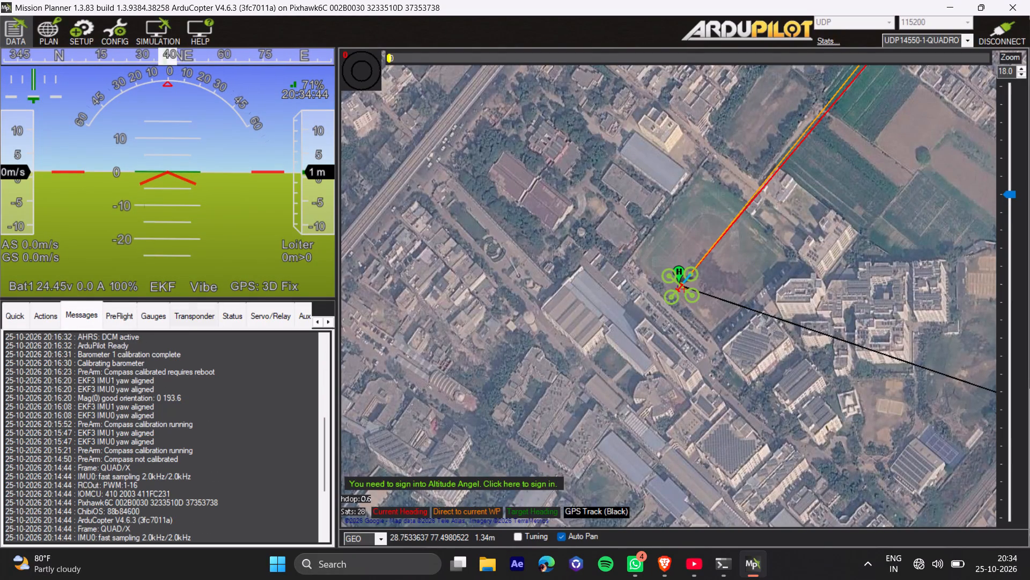
Open the EKF Status and Vibration displays and place them apart over the map, clear of the artificial horizon and message log.
{"action": "left_click", "coordinate": [164, 284]}
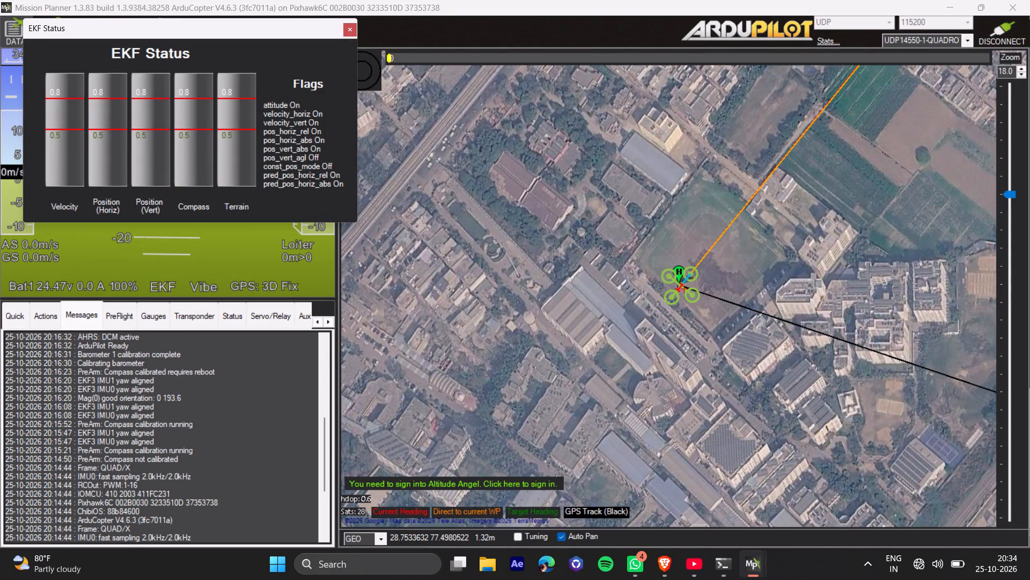
{"action": "left_click", "coordinate": [200, 294]}
{"action": "left_click_drag", "start_coordinate": [183, 41], "coordinate": [220, 47]}
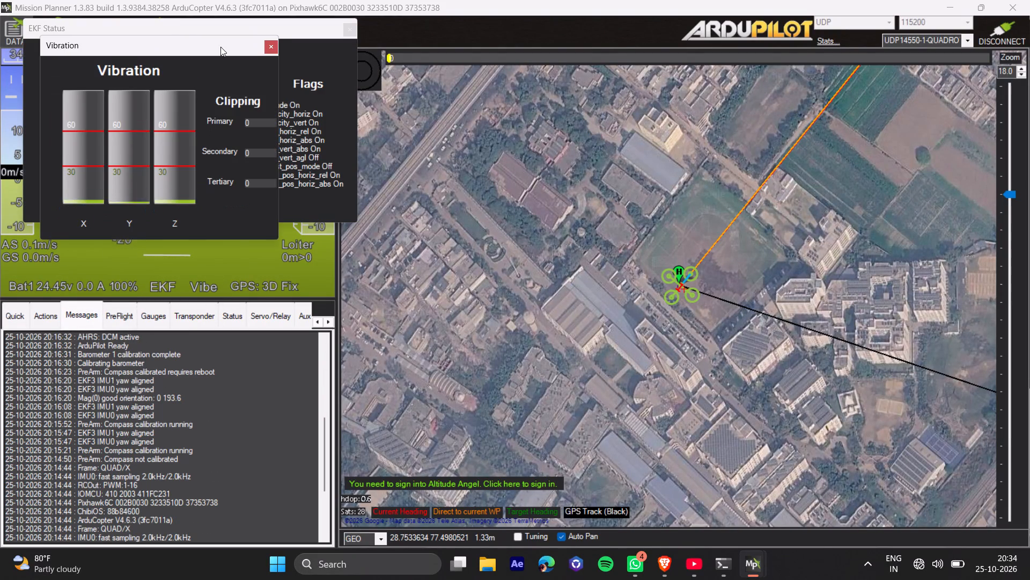
{"action": "left_click_drag", "start_coordinate": [220, 47], "coordinate": [525, 27]}
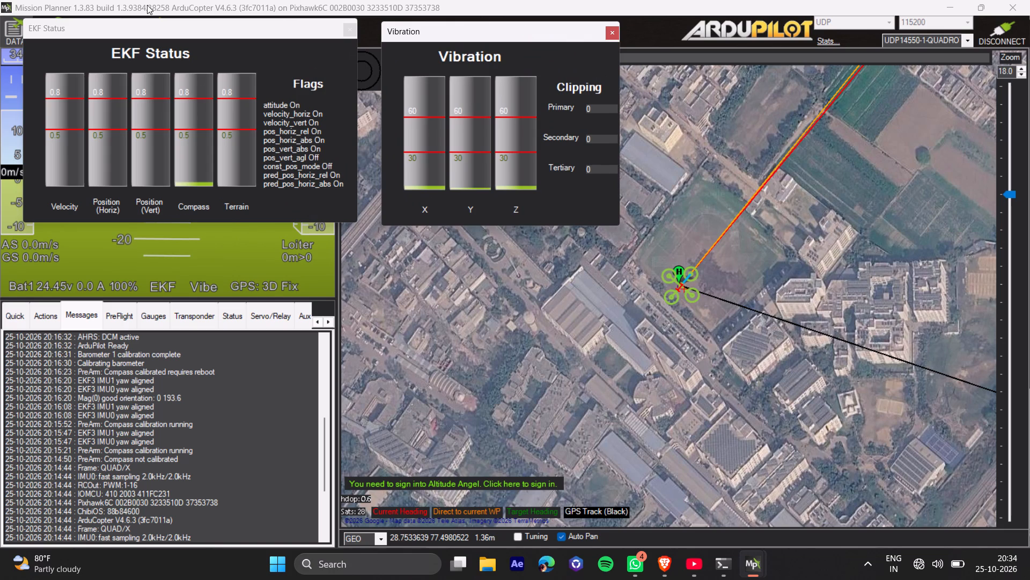
{"action": "left_click_drag", "start_coordinate": [157, 26], "coordinate": [763, 321]}
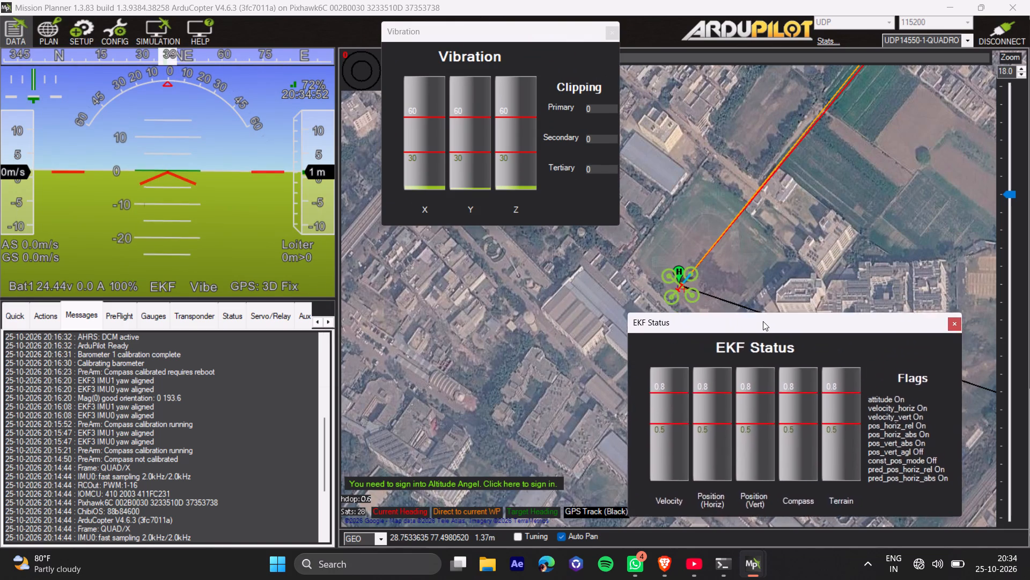
{"action": "left_click_drag", "start_coordinate": [763, 321], "coordinate": [883, 371]}
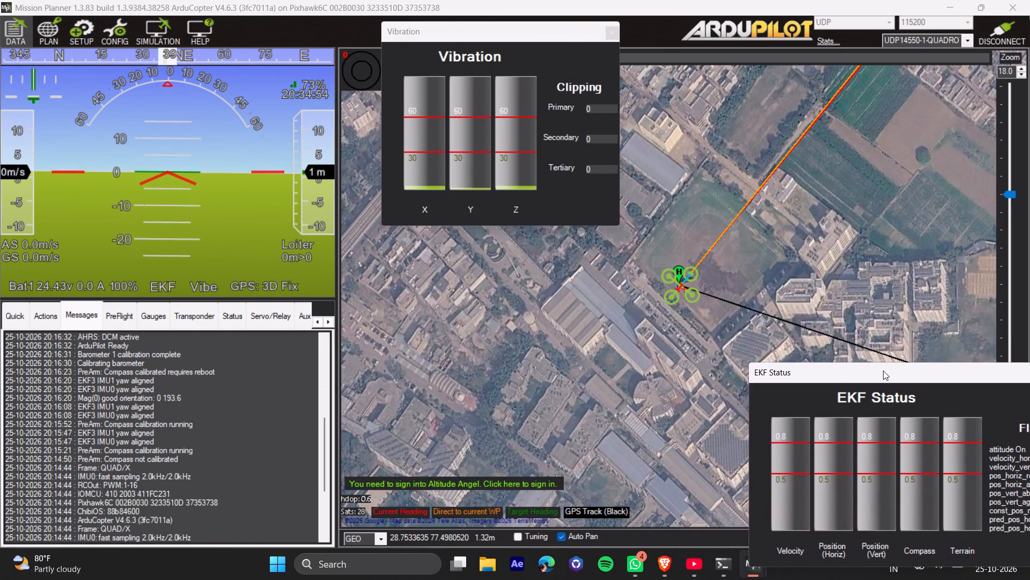
{"action": "left_click_drag", "start_coordinate": [883, 371], "coordinate": [919, 376]}
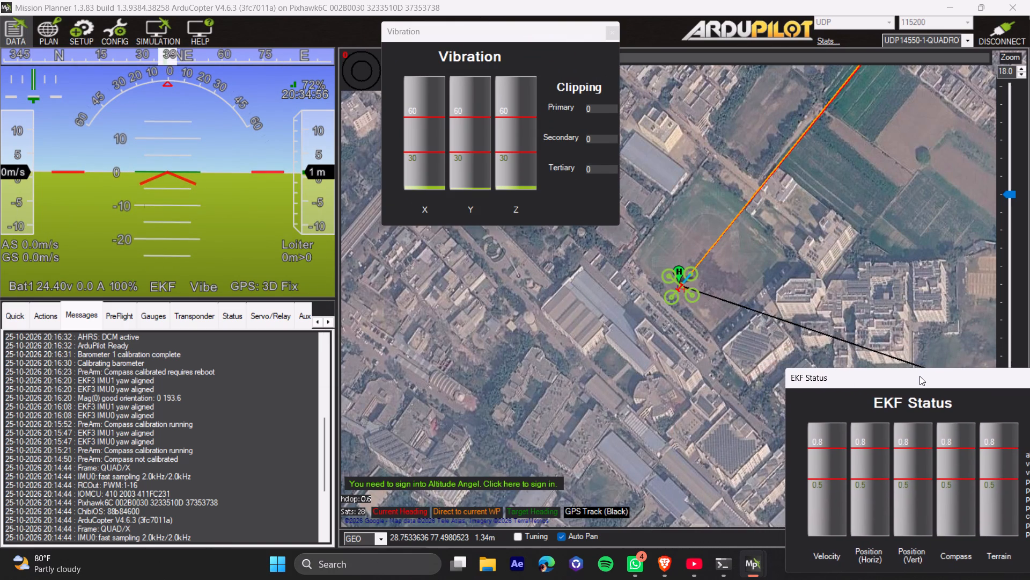
{"action": "left_click", "coordinate": [615, 306]}
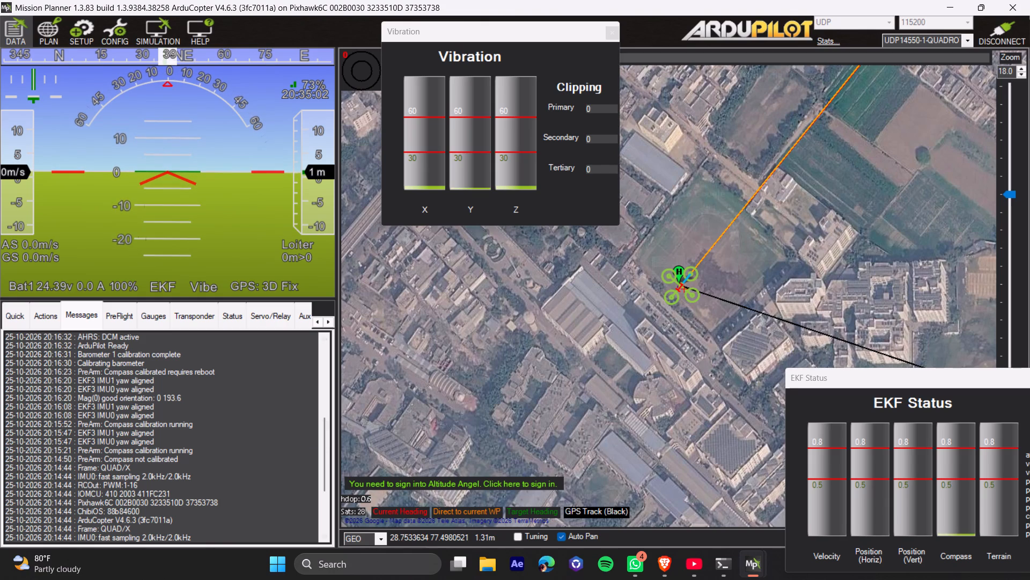
Review the vehicle's message log back and forth between its oldest and newest entries, checking the pre-arm, motor test and EKF messages.
{"action": "double_click", "coordinate": [325, 439]}
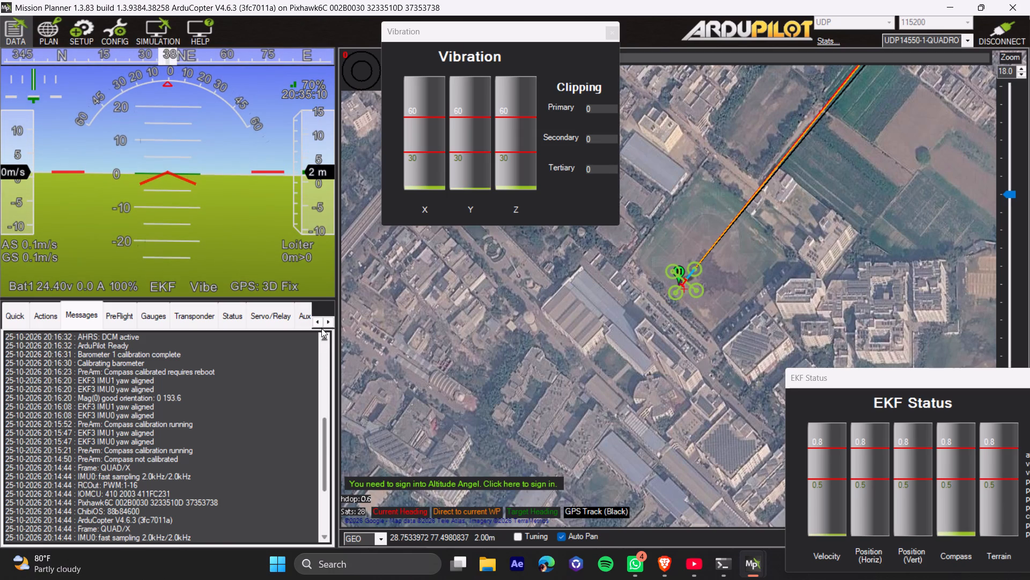
{"action": "scroll", "coordinate": [239, 387], "scroll_direction": "up", "scroll_amount": 16}
{"action": "scroll", "coordinate": [239, 387], "scroll_direction": "up", "scroll_amount": 6}
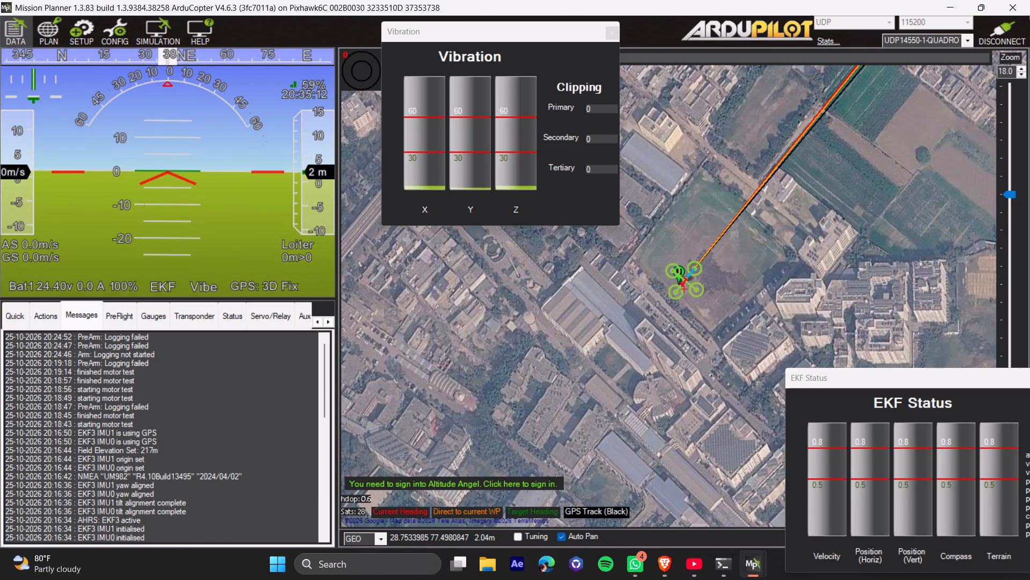
{"action": "scroll", "coordinate": [239, 387], "scroll_direction": "up", "scroll_amount": 7}
{"action": "scroll", "coordinate": [239, 387], "scroll_direction": "down", "scroll_amount": 15}
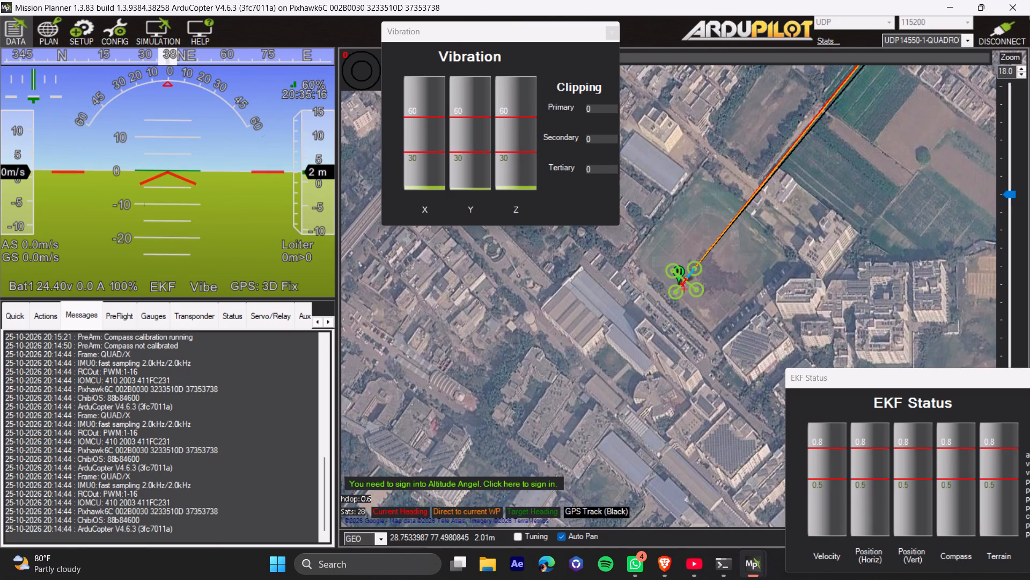
{"action": "scroll", "coordinate": [239, 387], "scroll_direction": "up", "scroll_amount": 11}
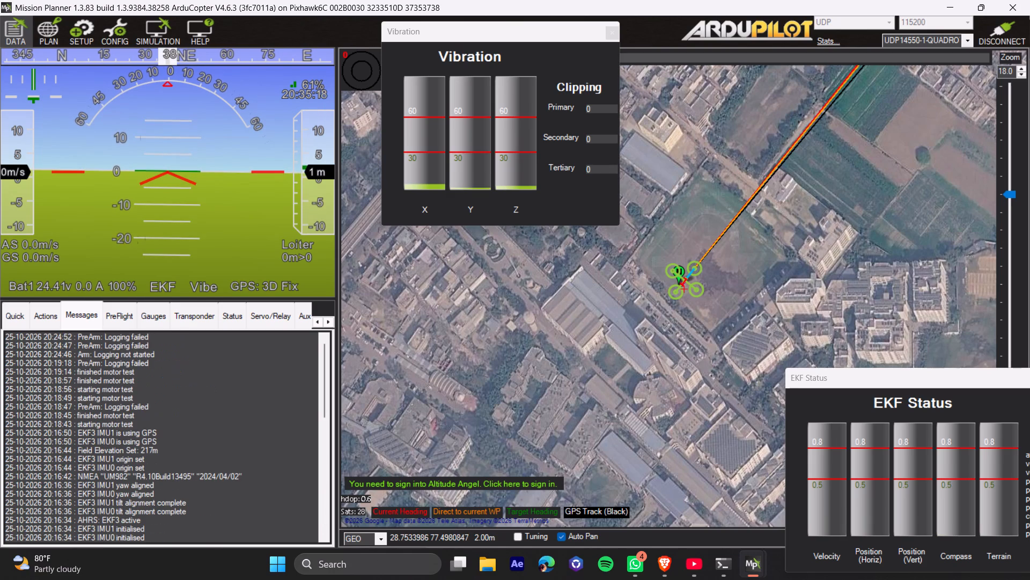
{"action": "scroll", "coordinate": [239, 387], "scroll_direction": "up", "scroll_amount": 2}
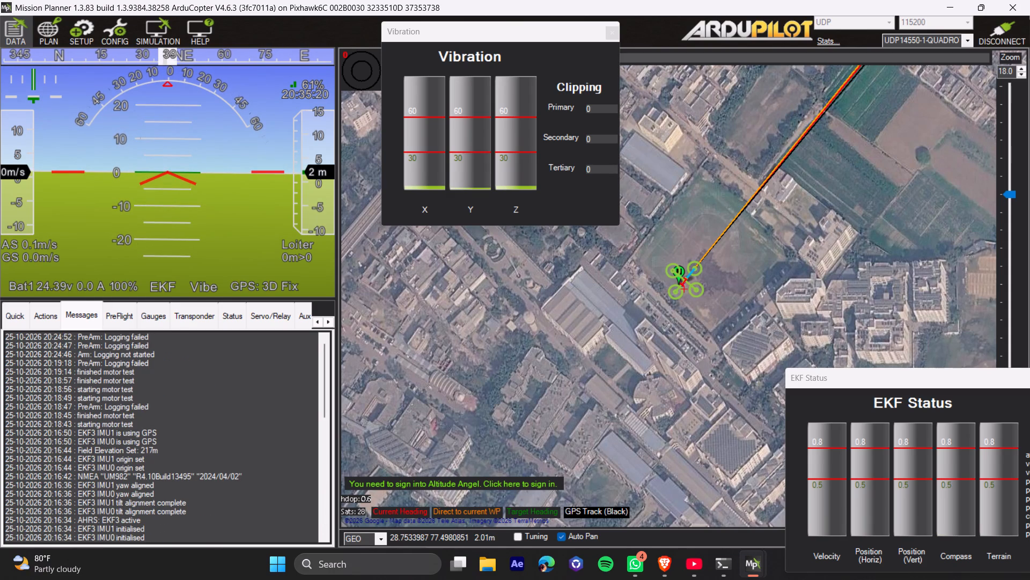
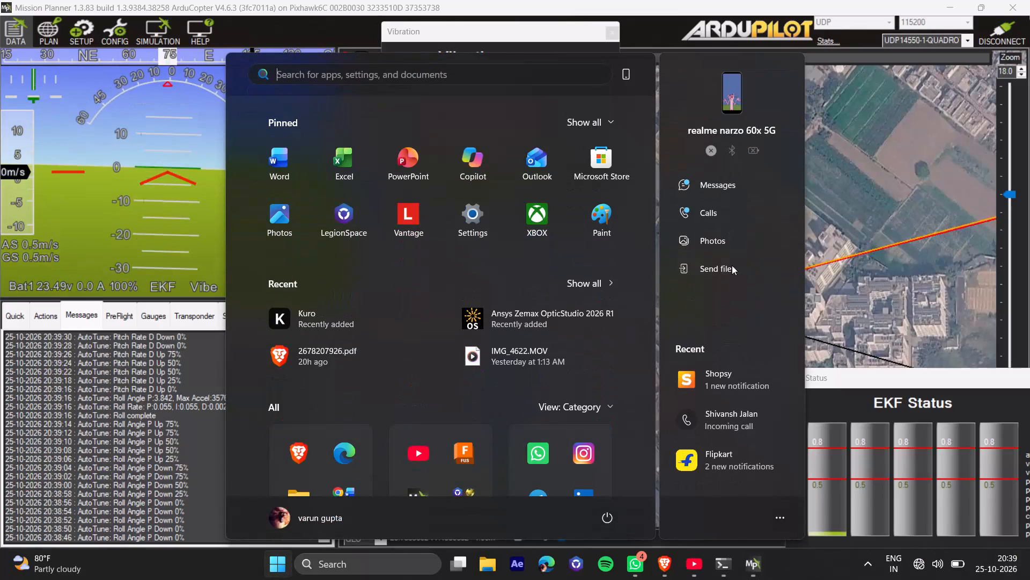
Capture a region screenshot of the message log area containing the AutoTune roll completion and roll gain entries.
{"action": "left_click", "coordinate": [894, 160]}
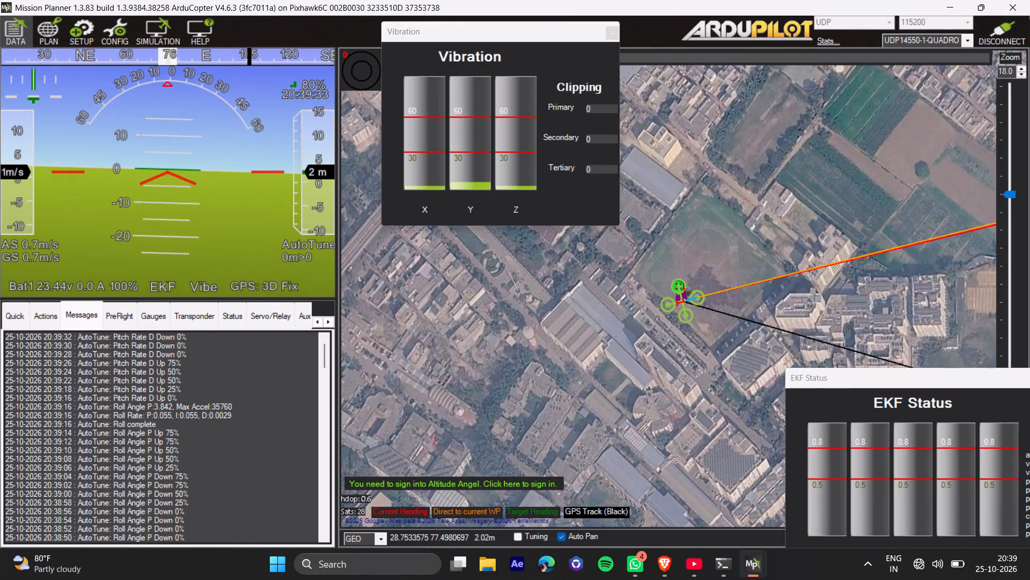
{"action": "key", "text": "shift+super+s"}
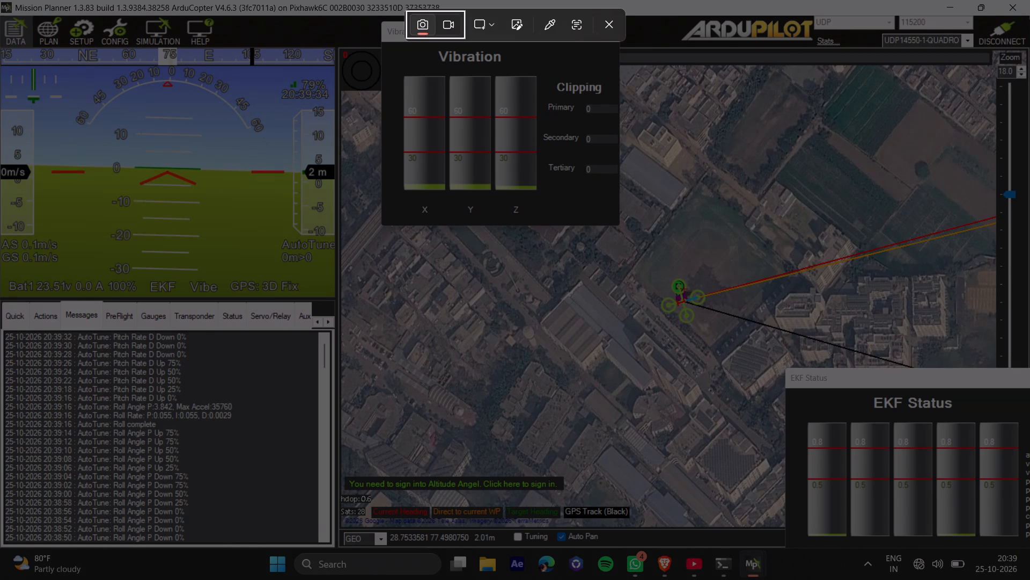
{"action": "left_click_drag", "start_coordinate": [3, 296], "coordinate": [352, 543]}
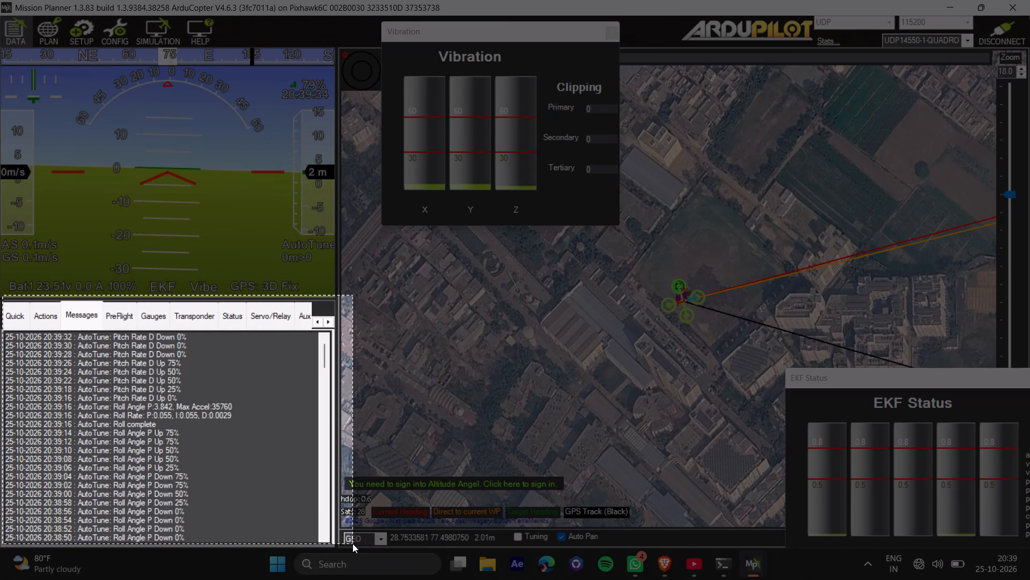
{"action": "left_click_drag", "start_coordinate": [352, 543], "coordinate": [352, 544]}
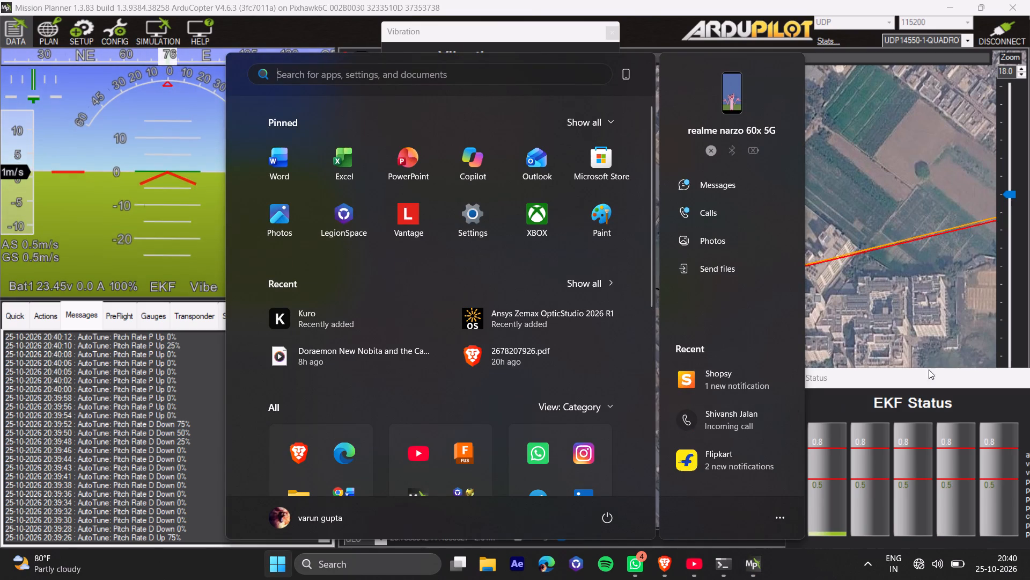
Capture another region screenshot of the message log area with the latest AutoTune Pitch Rate D Down and P Up entries.
{"action": "left_click", "coordinate": [910, 343]}
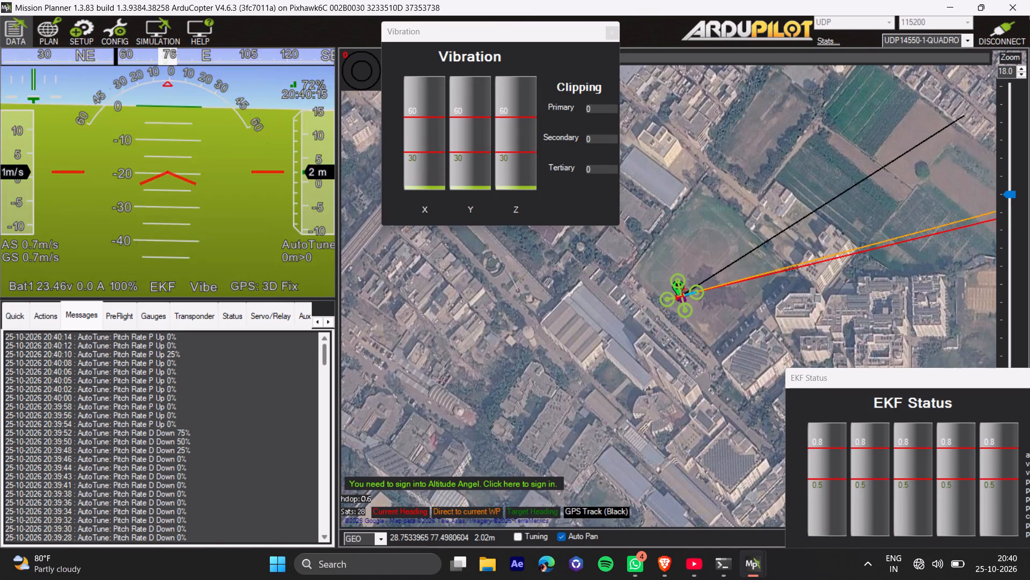
{"action": "key", "text": "shift+super+s"}
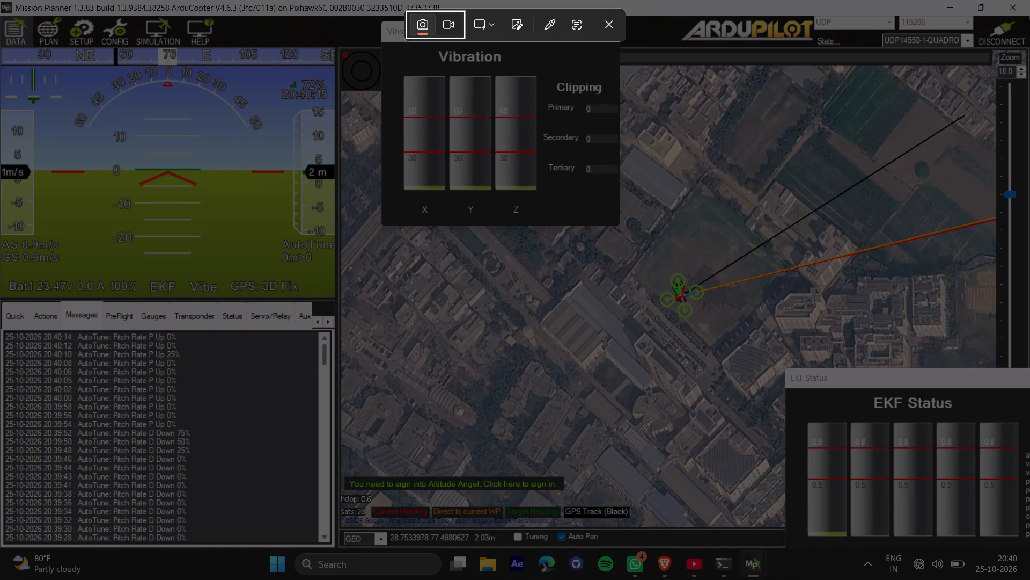
{"action": "left_click_drag", "start_coordinate": [1, 310], "coordinate": [355, 549]}
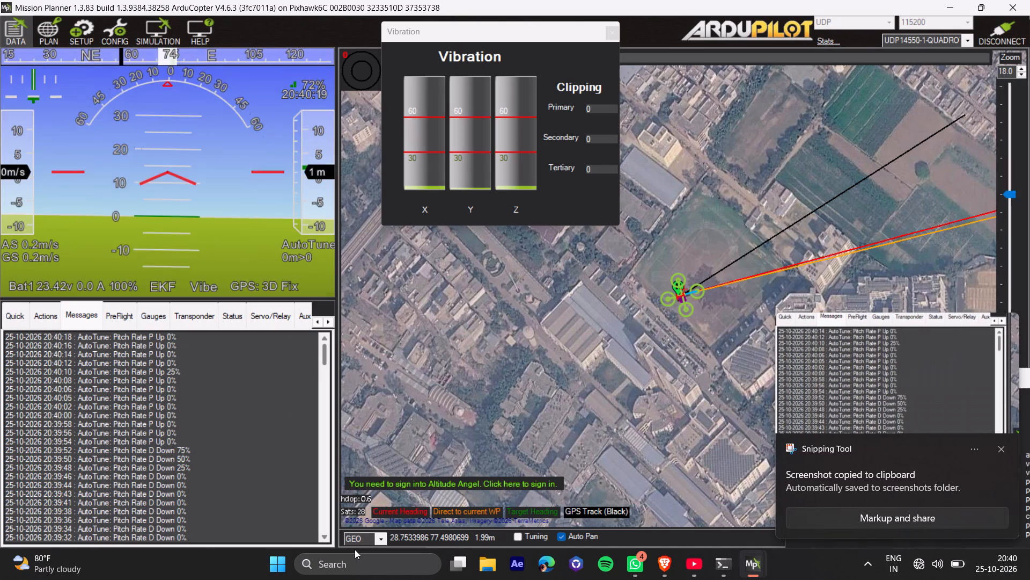
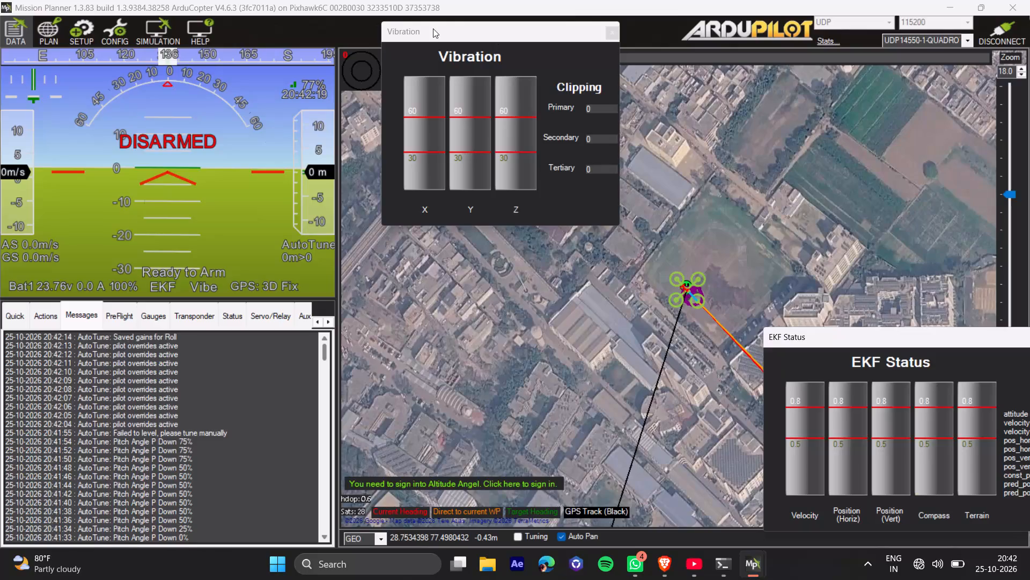
Show the Extended Tuning configuration page and close the Vibration window.
{"action": "left_click", "coordinate": [108, 41]}
{"action": "left_click", "coordinate": [108, 41]}
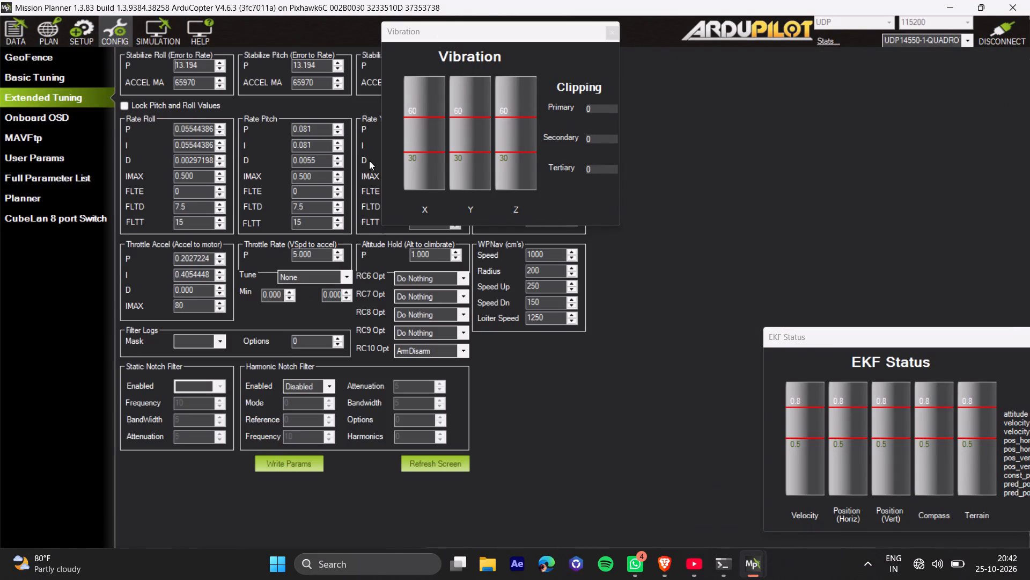
{"action": "left_click", "coordinate": [616, 32]}
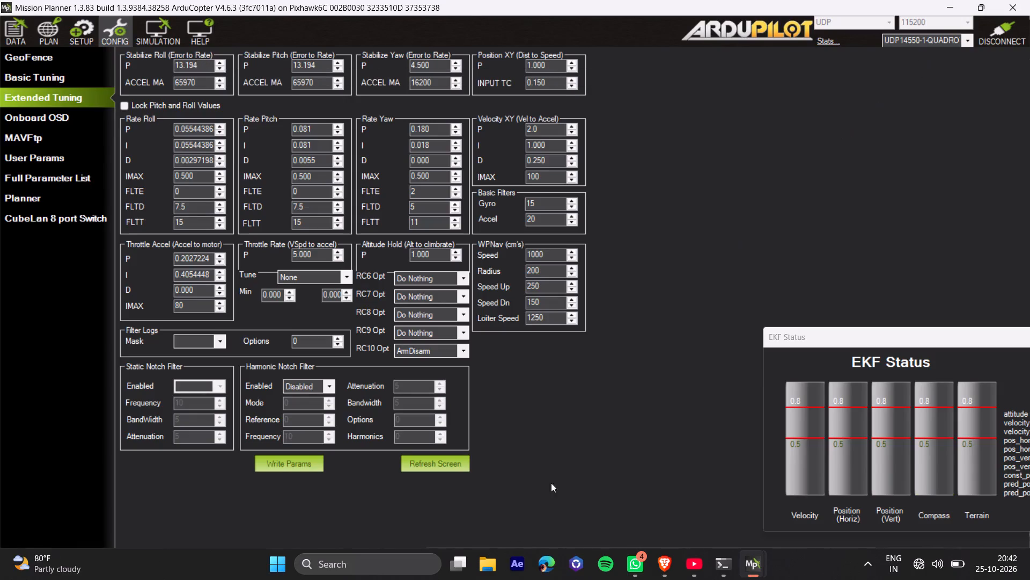
Switch to File Explorer's Gallery and open the earlier message-log screenshot with the AutoTune roll gains, maximized in Photos.
{"action": "left_click", "coordinate": [491, 558]}
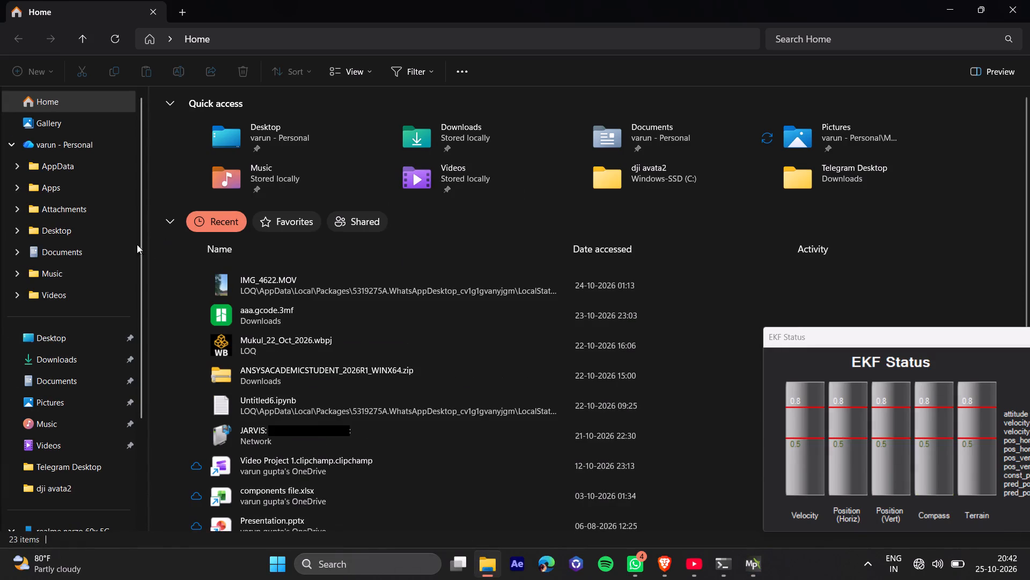
{"action": "left_click", "coordinate": [71, 130]}
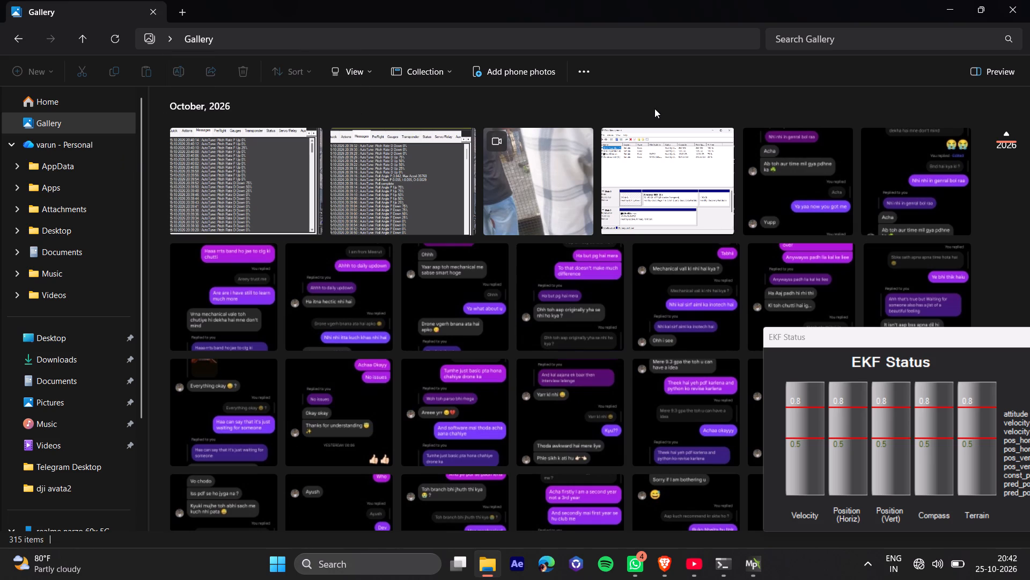
{"action": "left_click", "coordinate": [372, 190]}
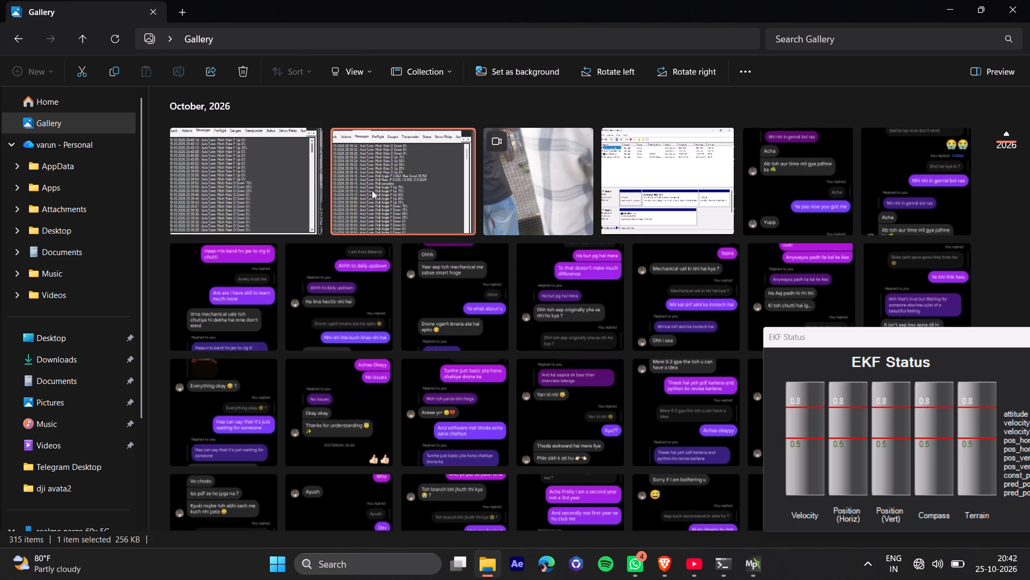
{"action": "double_click", "coordinate": [372, 190]}
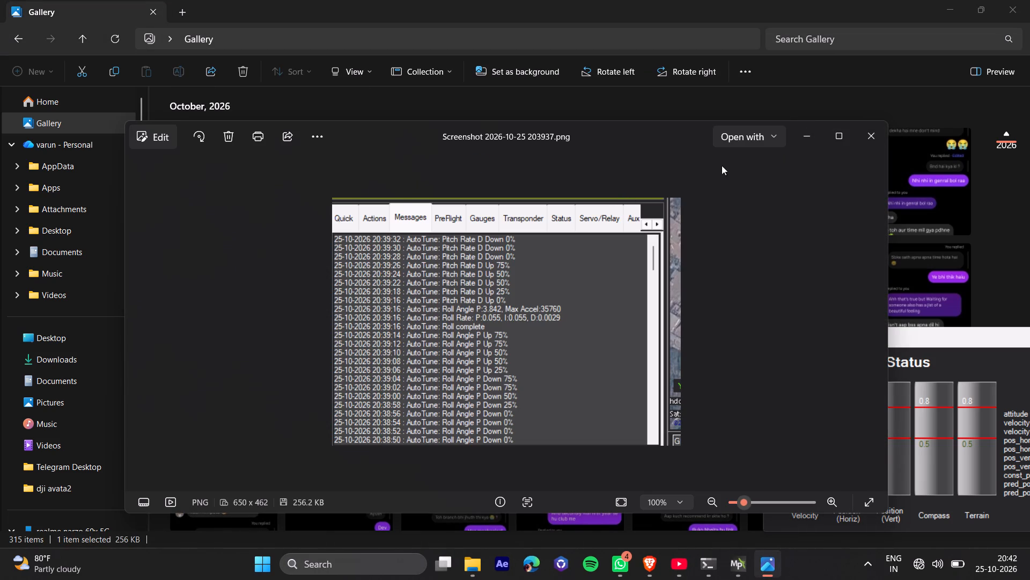
{"action": "left_click", "coordinate": [844, 134]}
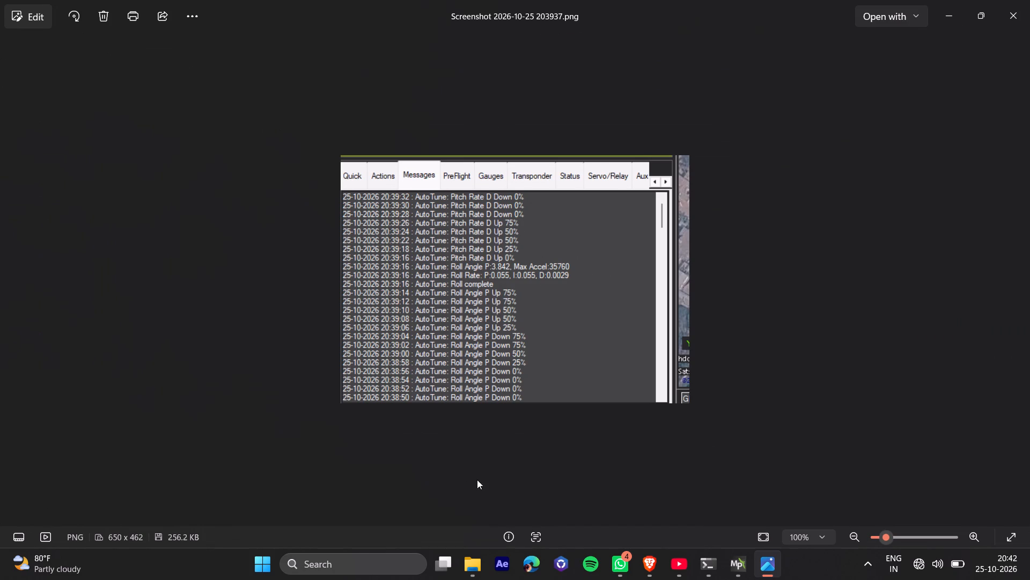
Return to Mission Planner and set the P gain to 3.842 for both Stabilize Roll and Stabilize Pitch.
{"action": "left_click", "coordinate": [740, 569]}
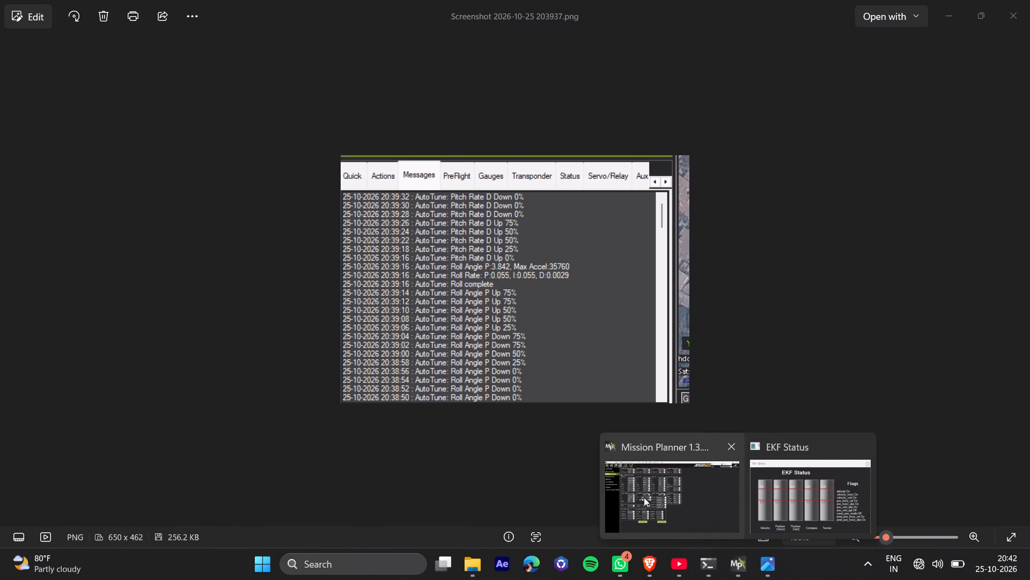
{"action": "left_click", "coordinate": [652, 495]}
{"action": "double_click", "coordinate": [194, 61]}
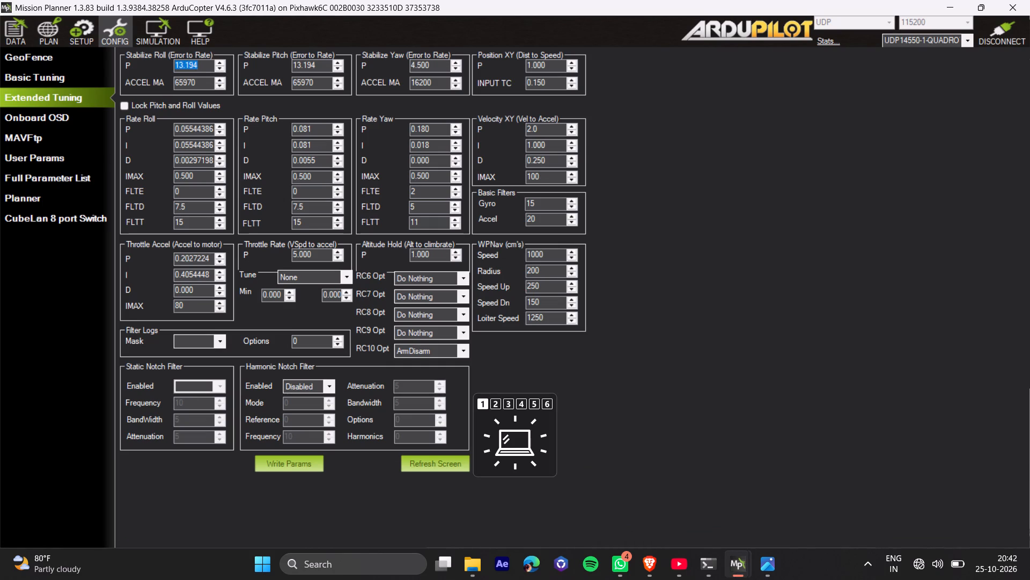
{"action": "type", "text": "3."}
{"action": "key", "text": "8"}
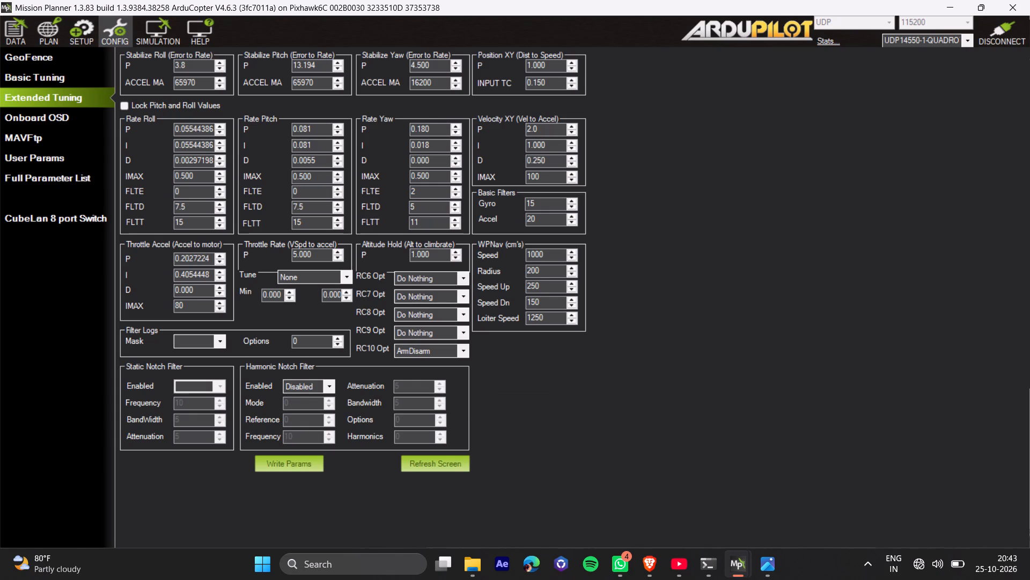
{"action": "key", "text": "alt+Tab"}
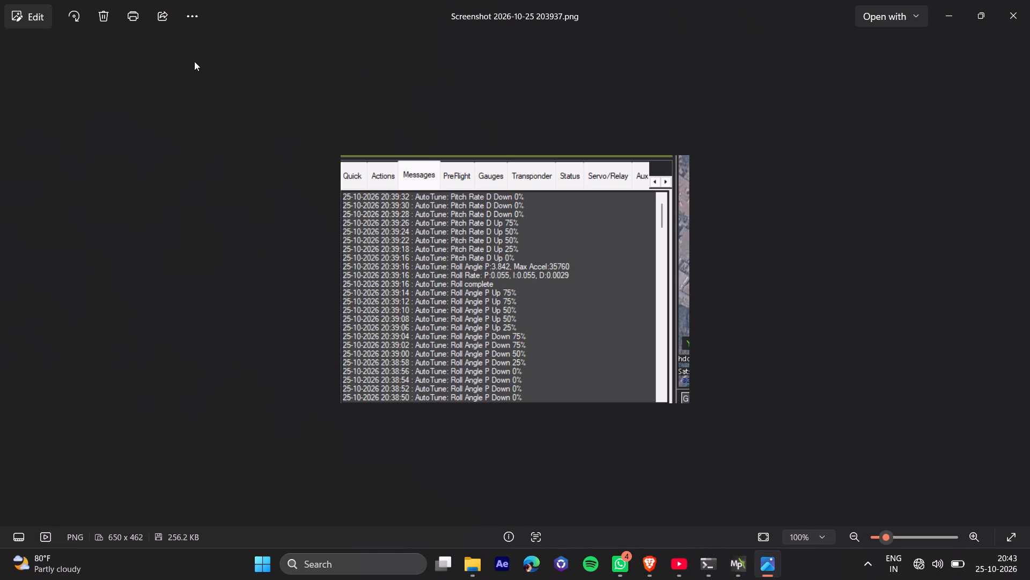
{"action": "key", "text": "alt+Tab"}
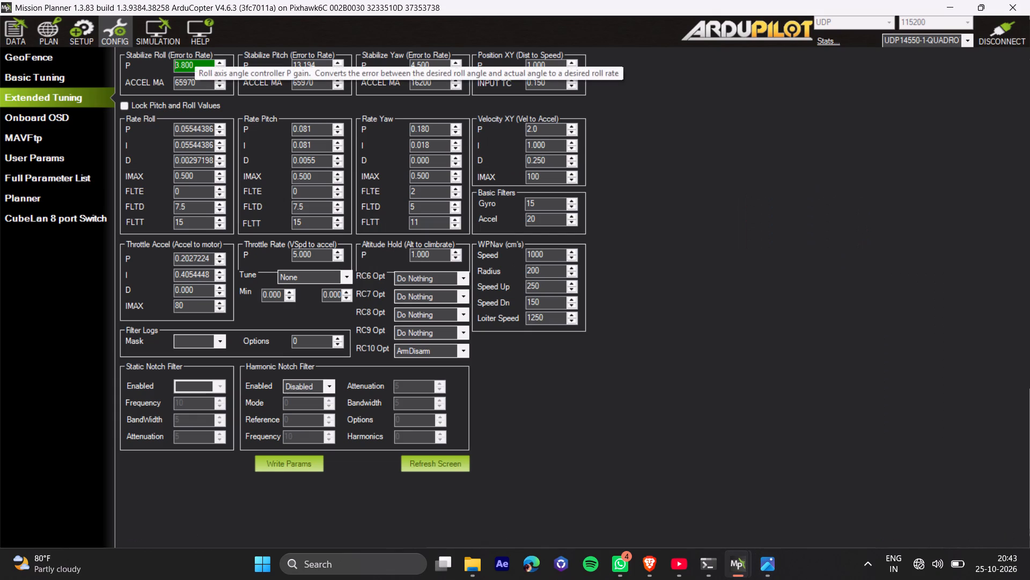
{"action": "double_click", "coordinate": [194, 61]}
{"action": "type", "text": "3.842"}
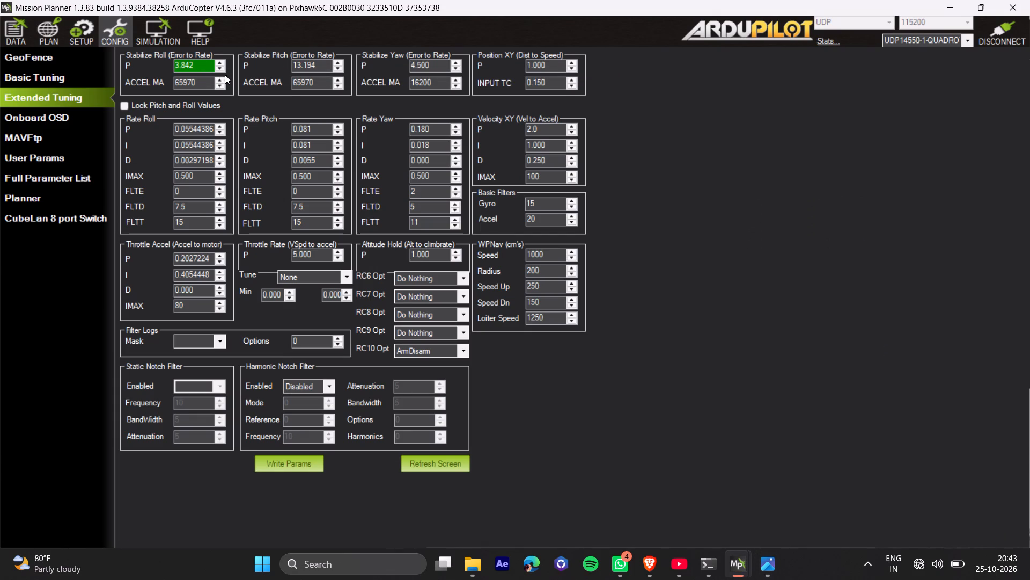
{"action": "double_click", "coordinate": [310, 62]}
{"action": "type", "text": "3.8"}
{"action": "type", "text": "42"}
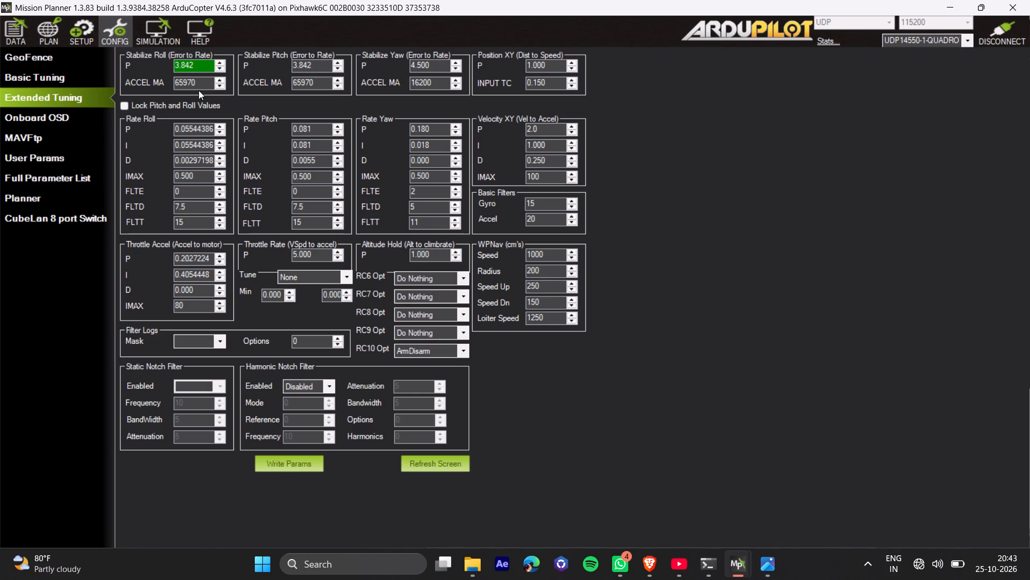
Set ACCEL MAX to 35760 for both Stabilize Roll and Stabilize Pitch, using the Max Accel value in the screenshot.
{"action": "double_click", "coordinate": [196, 84]}
{"action": "key", "text": "alt+Tab"}
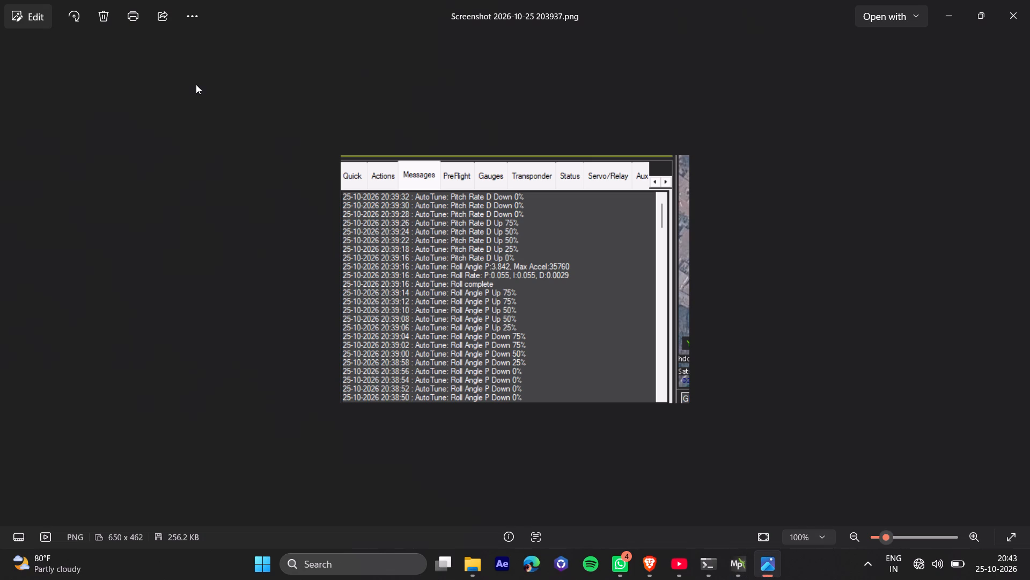
{"action": "key", "text": "alt+Tab"}
{"action": "type", "text": "35760"}
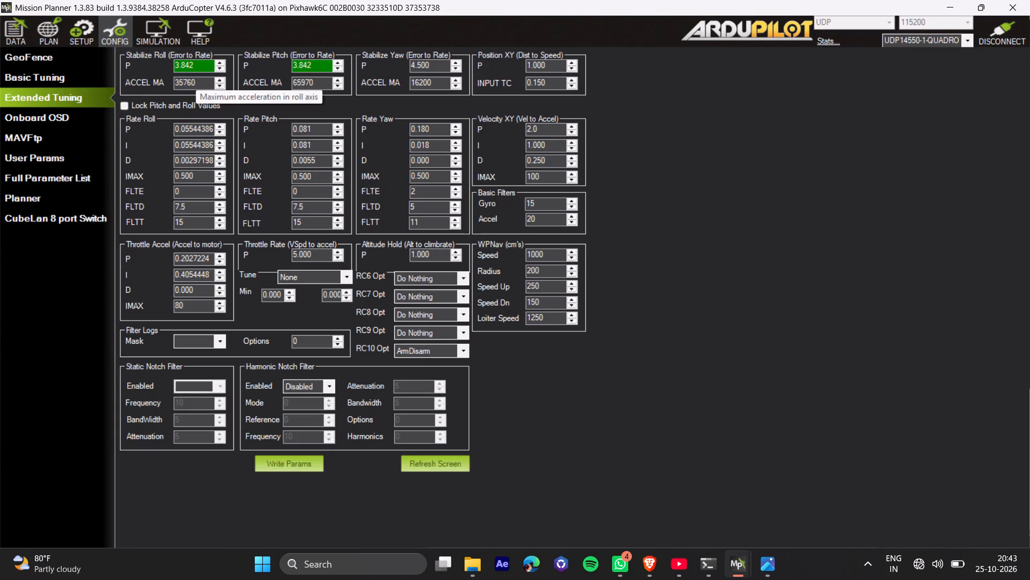
{"action": "double_click", "coordinate": [298, 83]}
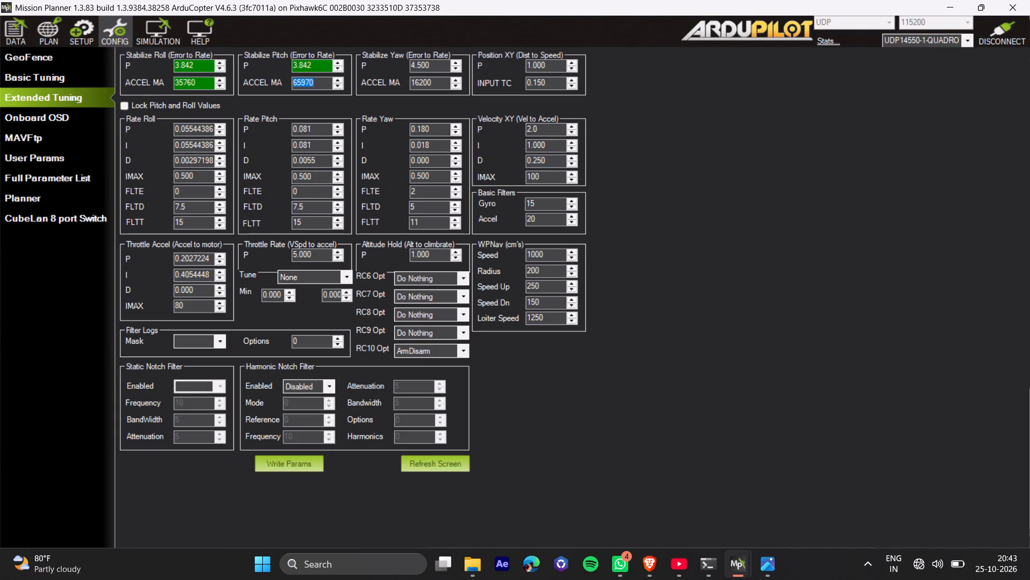
{"action": "type", "text": "35760"}
Copy the Rate Roll P and I gains of 0.05544386 into the matching Rate Pitch P and I values.
{"action": "double_click", "coordinate": [204, 130]}
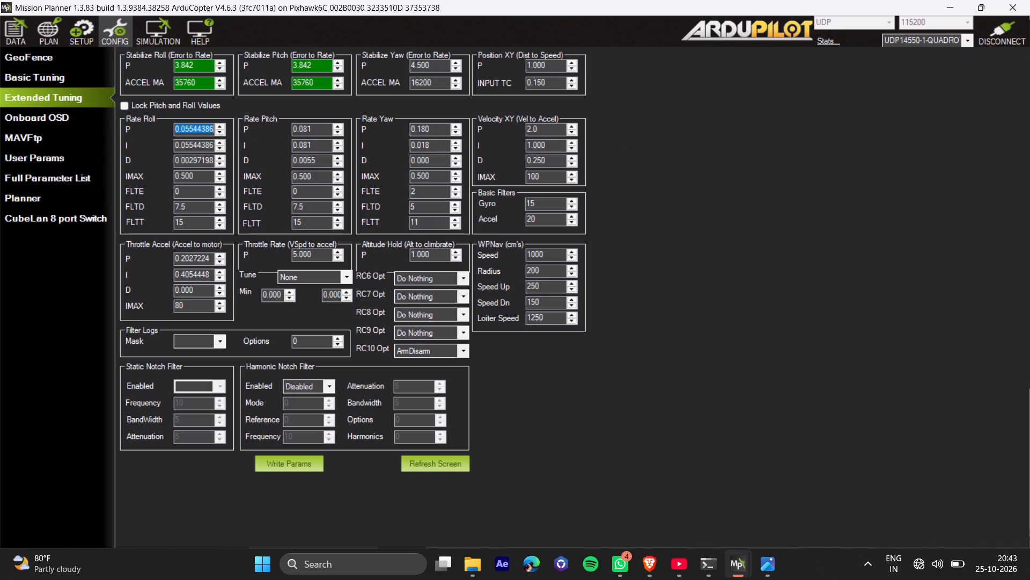
{"action": "left_click", "coordinate": [201, 147]}
{"action": "left_click", "coordinate": [200, 157]}
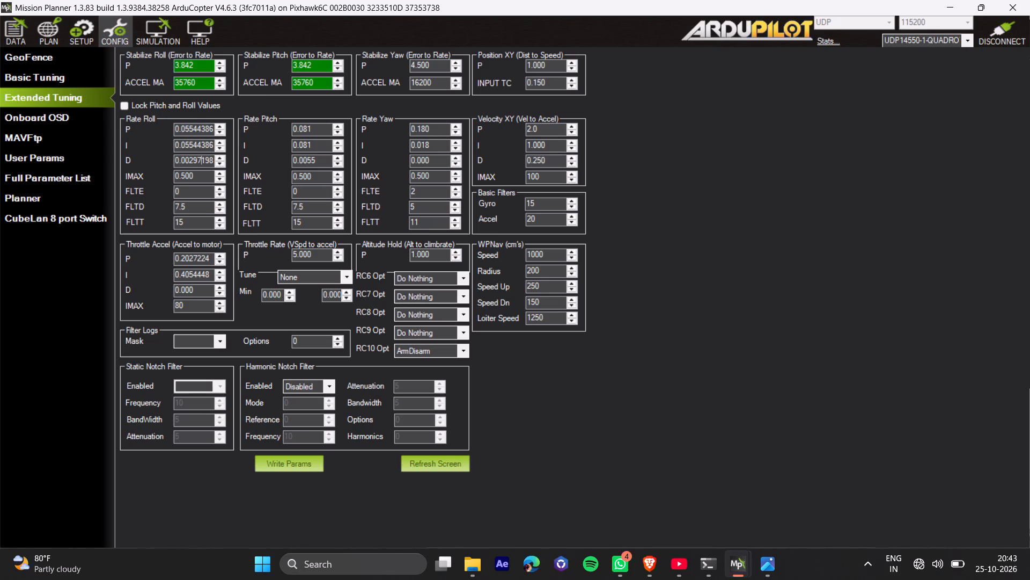
{"action": "left_click", "coordinate": [196, 176]}
{"action": "double_click", "coordinate": [200, 125]}
{"action": "key", "text": "ctrl+c"}
{"action": "double_click", "coordinate": [310, 127]}
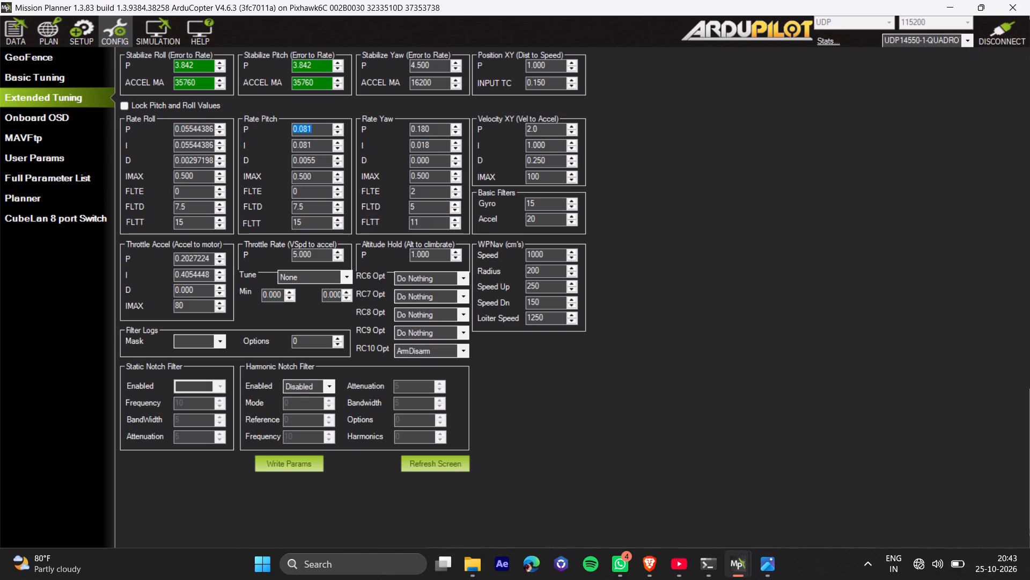
{"action": "key", "text": "ctrl+v"}
{"action": "double_click", "coordinate": [207, 143]}
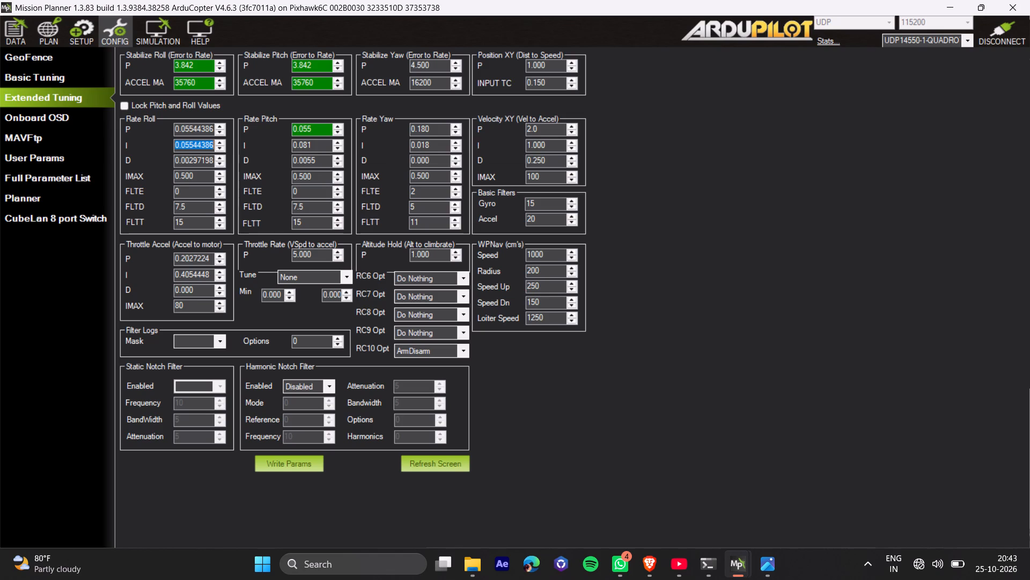
{"action": "key", "text": "ctrl+c"}
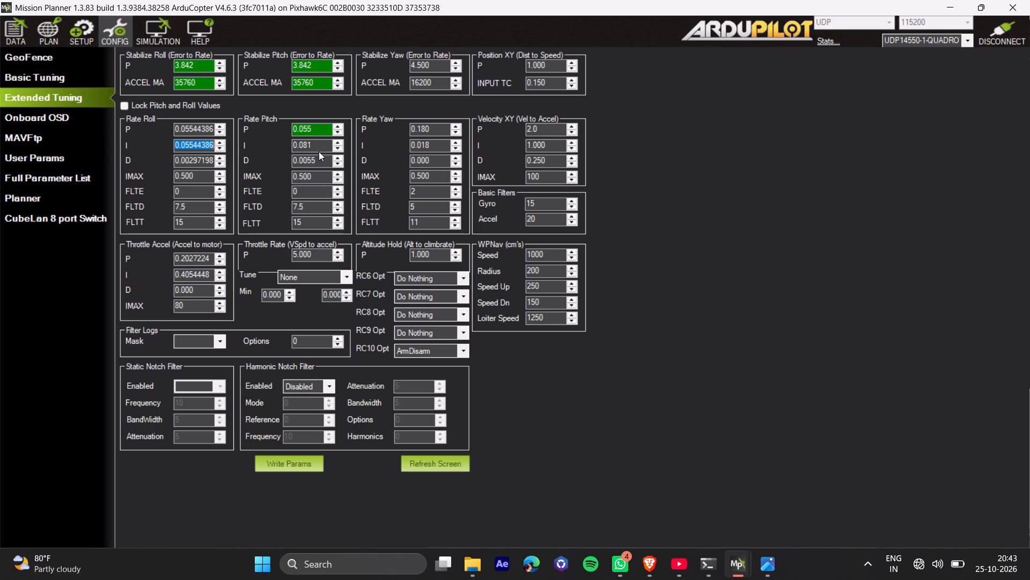
{"action": "double_click", "coordinate": [313, 148]}
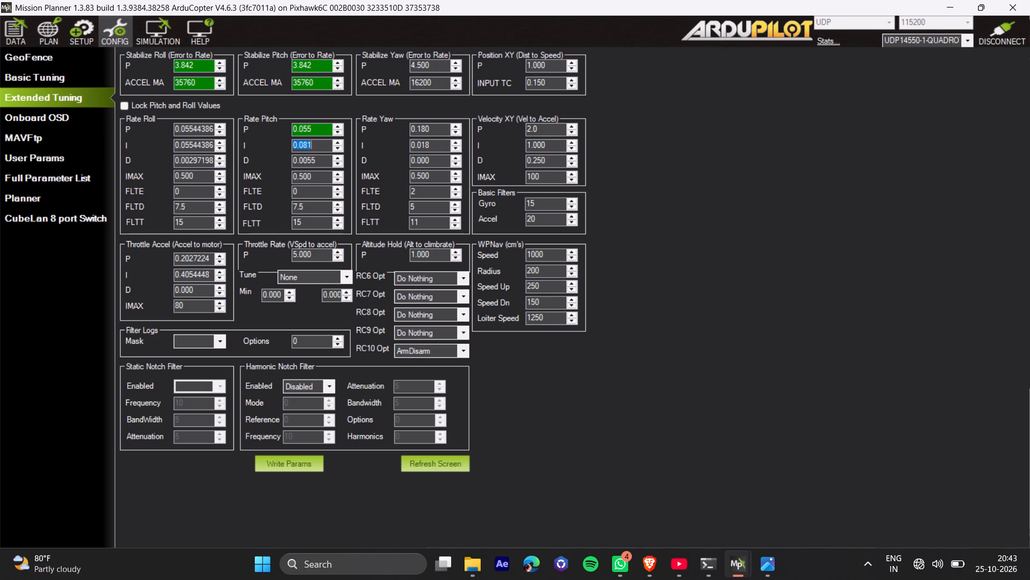
{"action": "key", "text": "ctrl+v"}
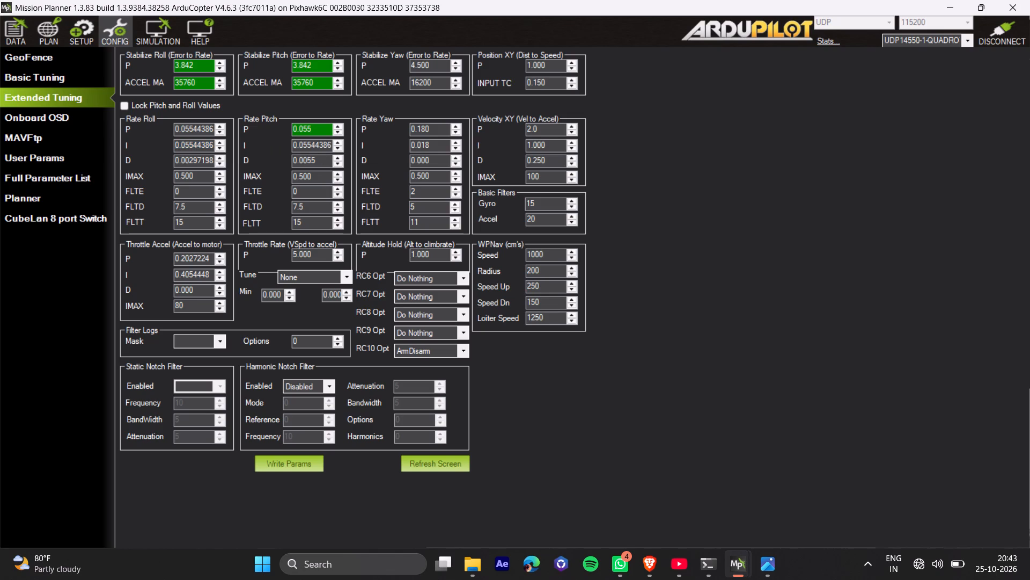
Copy the Rate Roll D gain of 0.00297198 into the Rate Pitch D value.
{"action": "double_click", "coordinate": [202, 159]}
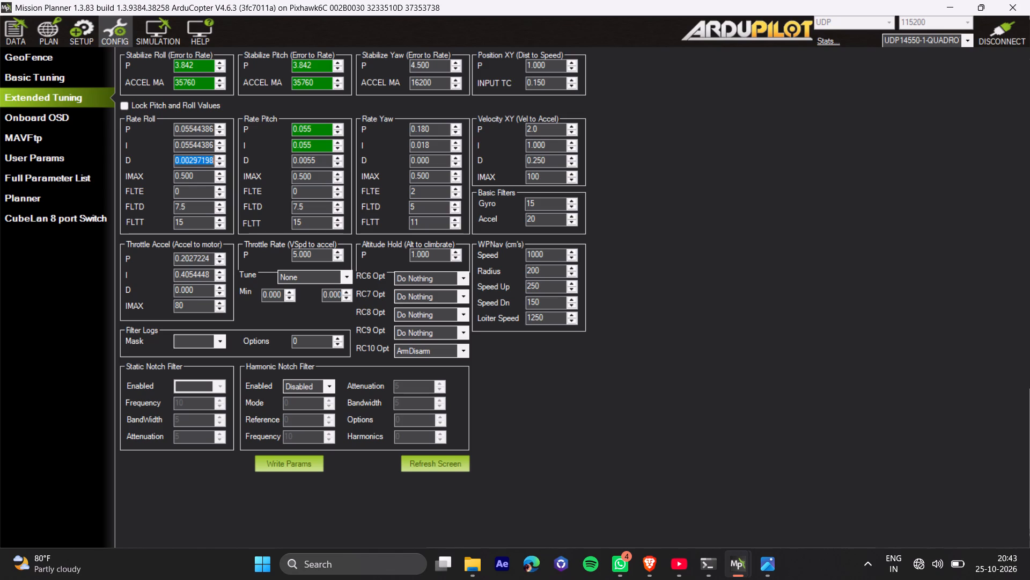
{"action": "key", "text": "ctrl+c"}
{"action": "double_click", "coordinate": [313, 159]}
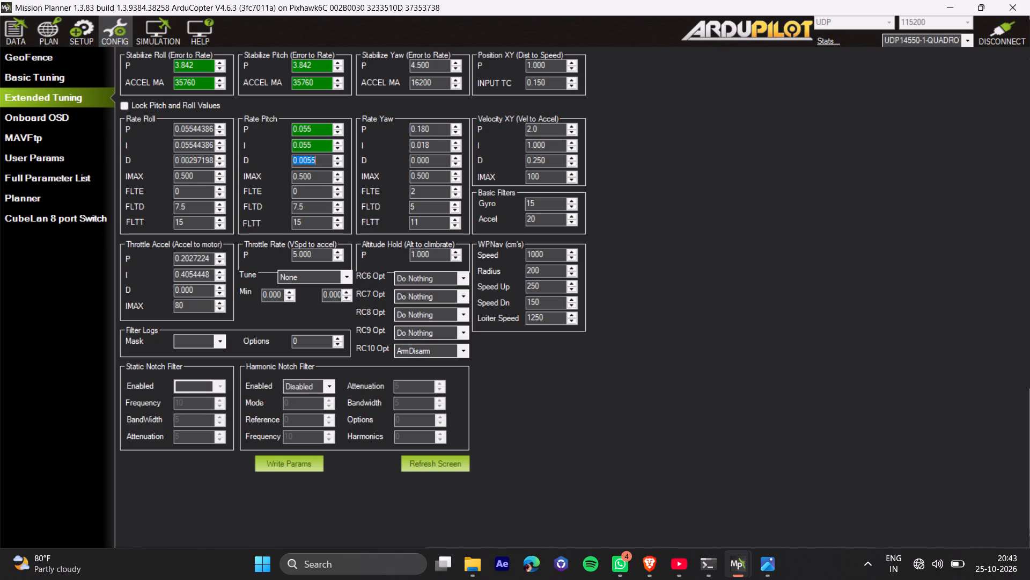
{"action": "key", "text": "ctrl+v"}
Write the changed tuning parameters to the flight controller.
{"action": "left_click", "coordinate": [290, 466]}
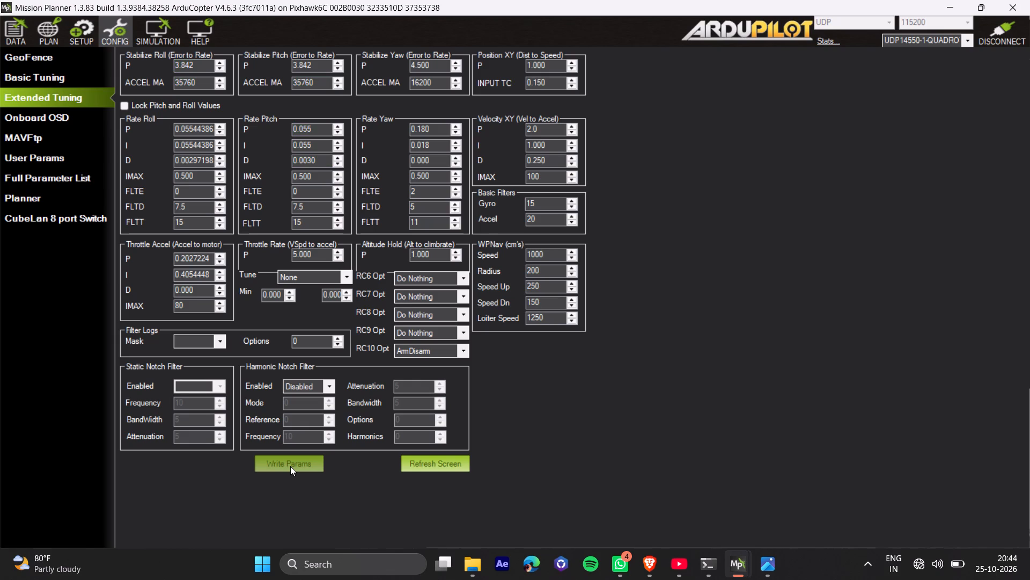
Compare the roll and pitch tuning values with the AutoTune results in the screenshot, and reload the Extended Tuning page to check them.
{"action": "key", "text": "alt+Tab"}
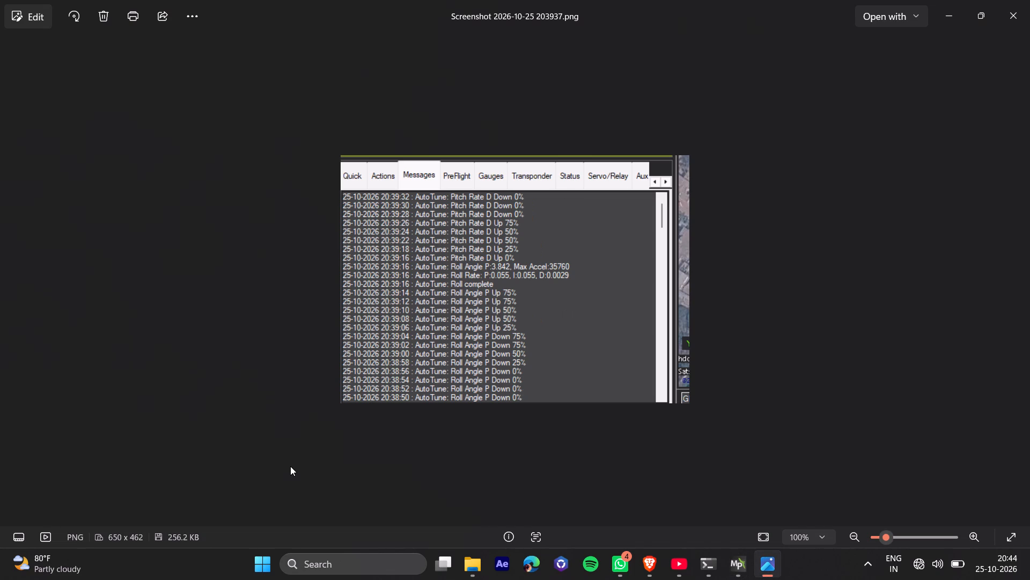
{"action": "key", "text": "alt+Tab"}
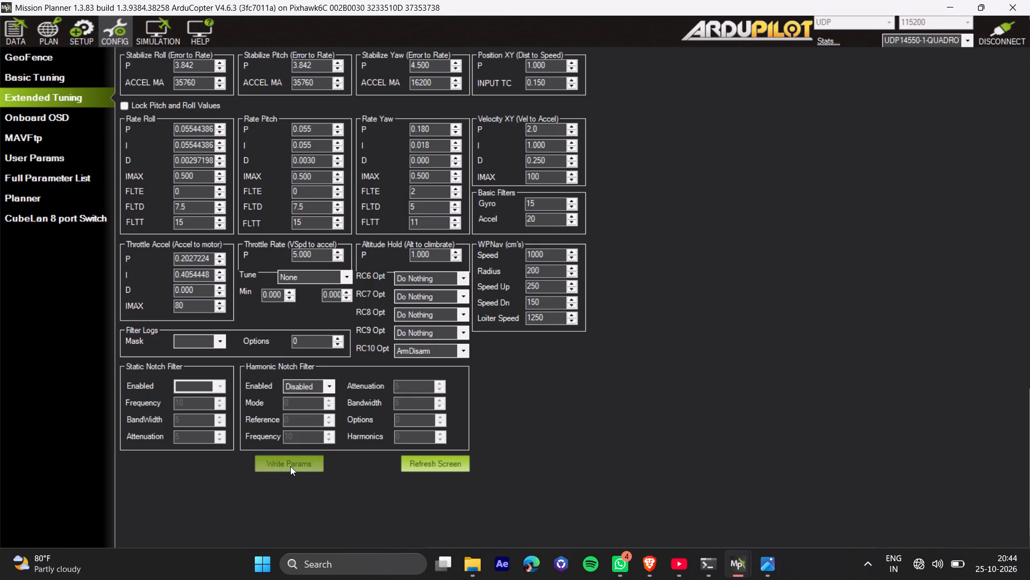
{"action": "key", "text": "alt+Tab"}
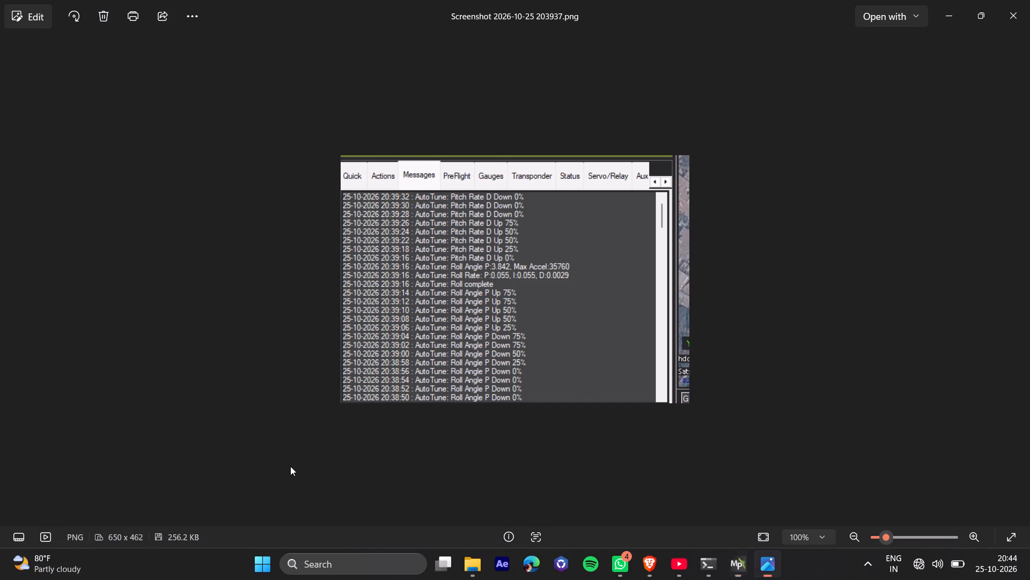
{"action": "key", "text": "alt+Tab"}
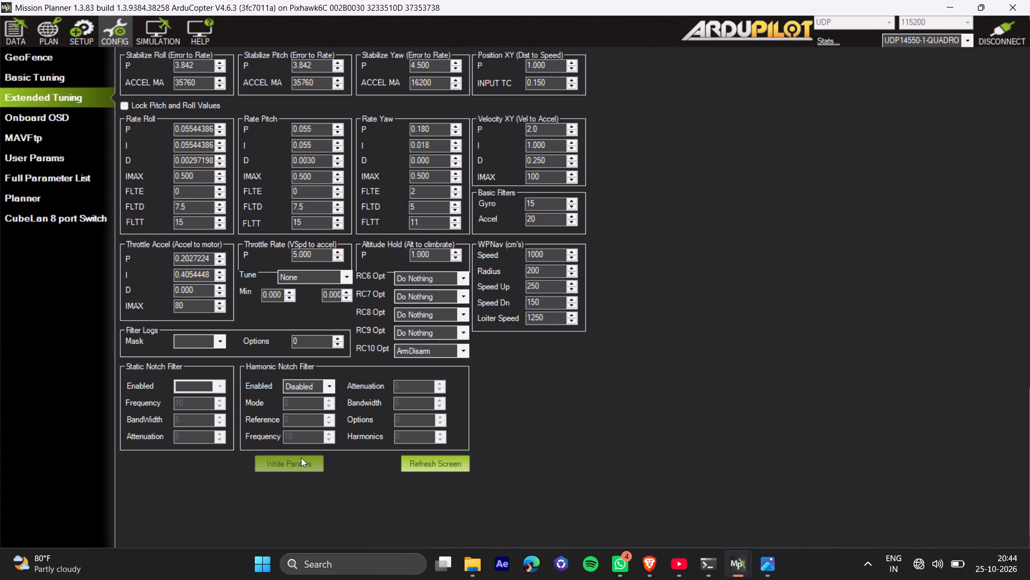
{"action": "left_click", "coordinate": [83, 35]}
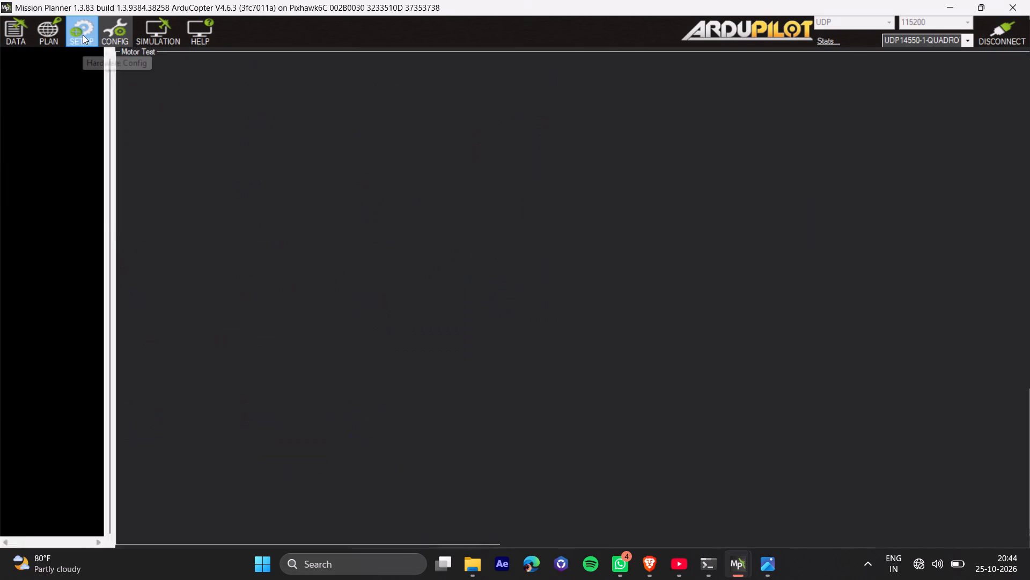
{"action": "left_click", "coordinate": [114, 30]}
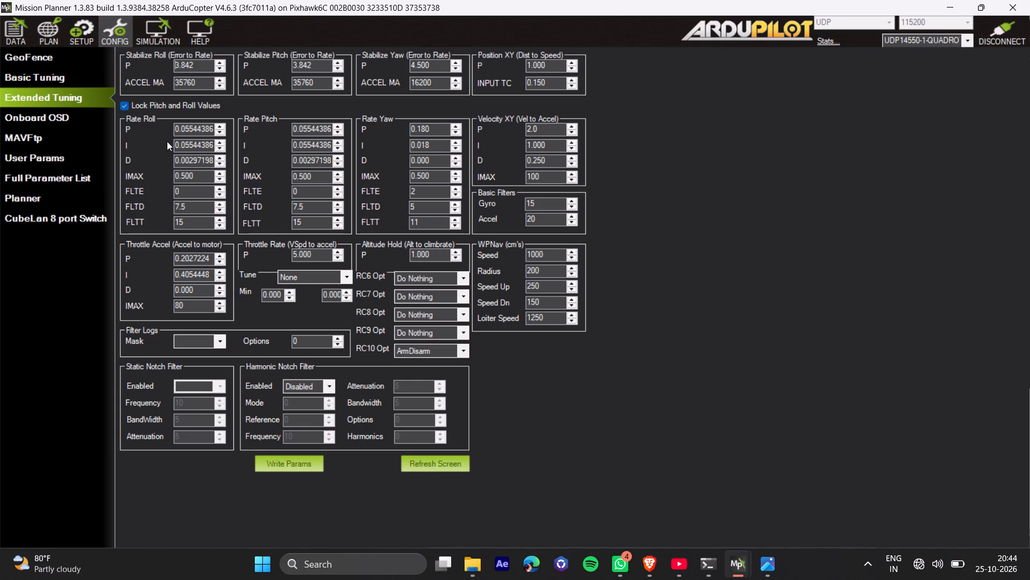
Set the Rate Yaw FLTD filter to 7.5, write the parameters to the flight controller, and reload the tuning page to check it.
{"action": "double_click", "coordinate": [420, 206]}
{"action": "type", "text": "7.5"}
{"action": "left_click", "coordinate": [302, 467]}
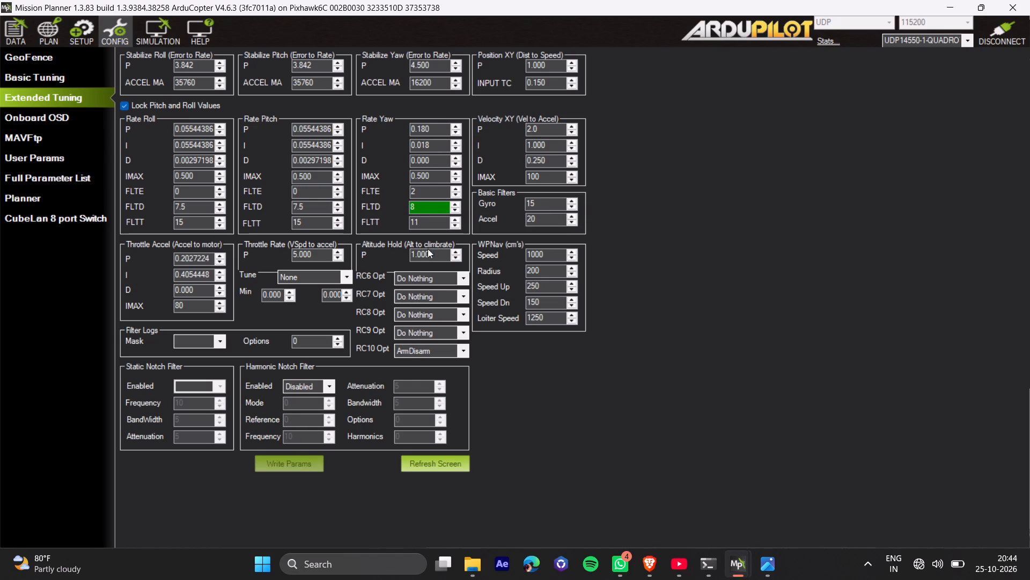
{"action": "double_click", "coordinate": [419, 216]}
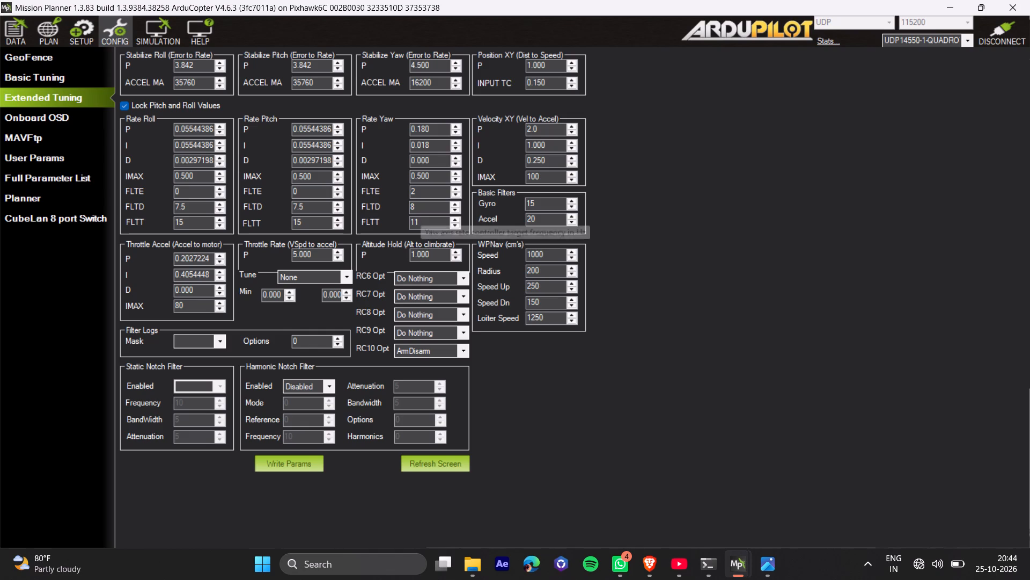
{"action": "double_click", "coordinate": [424, 207]}
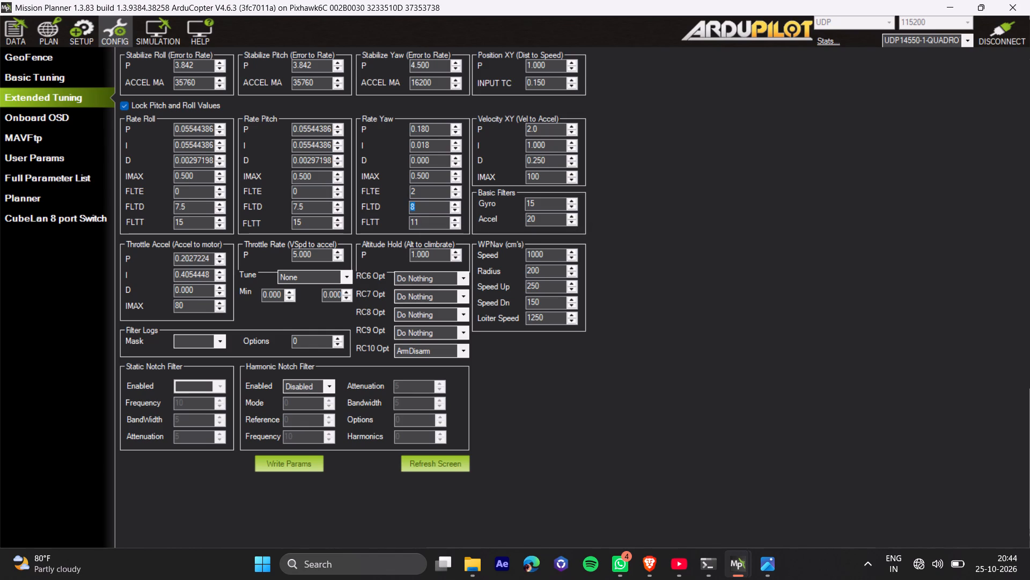
{"action": "left_click", "coordinate": [301, 461]}
{"action": "left_click", "coordinate": [80, 38]}
{"action": "left_click", "coordinate": [126, 21]}
Return to the flight data view, open the Vibration window, and move it clear of the HUD to the map's upper edge.
{"action": "left_click", "coordinate": [16, 36]}
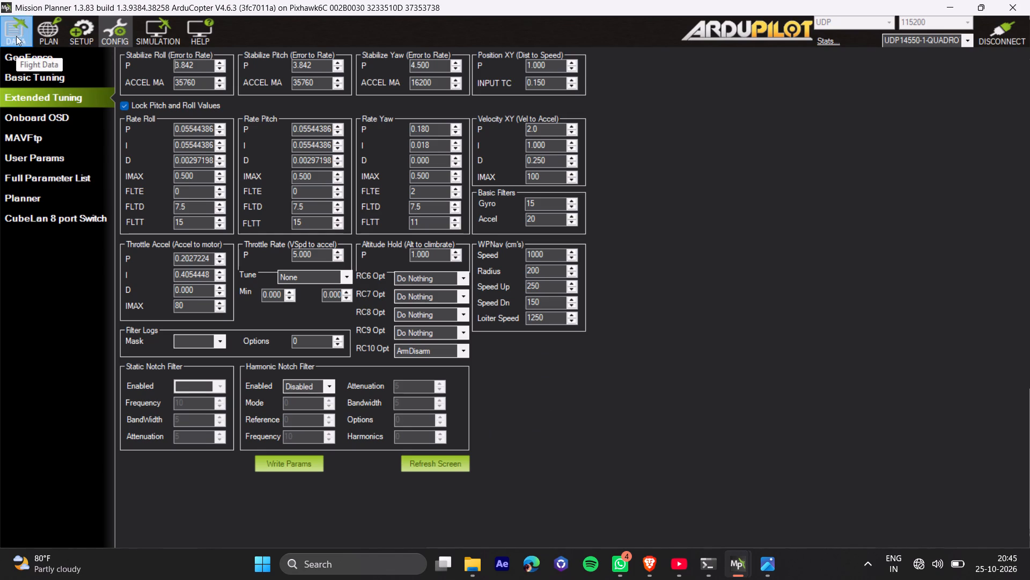
{"action": "left_click", "coordinate": [203, 289]}
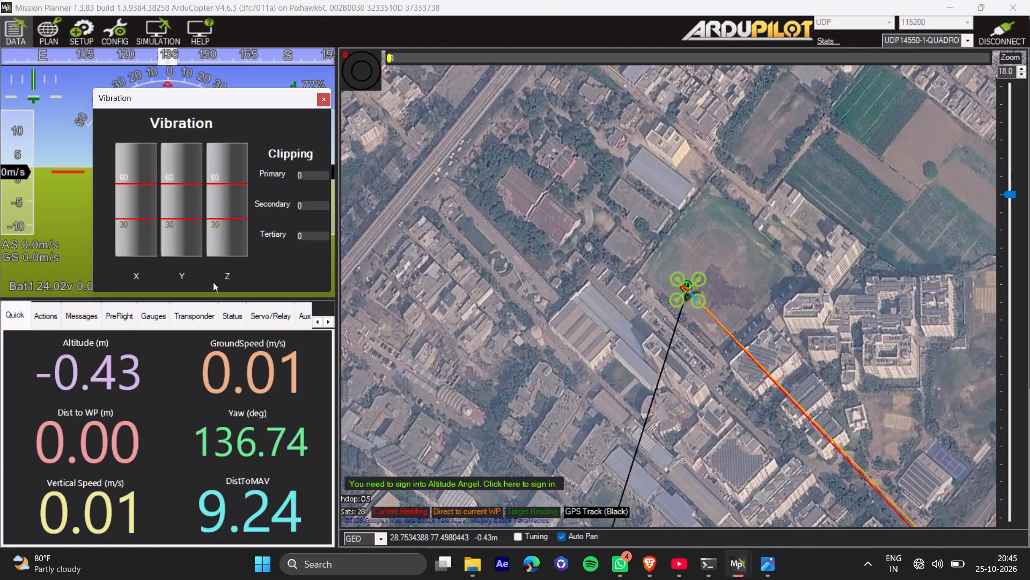
{"action": "left_click_drag", "start_coordinate": [214, 99], "coordinate": [514, 5]}
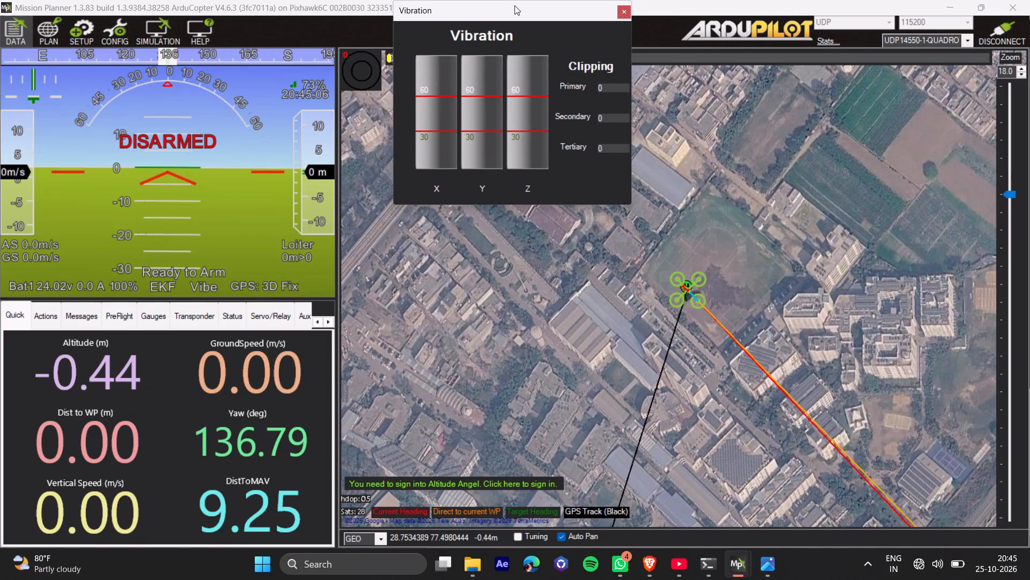
Open the EKF Status window and move it clear of the HUD to the map's lower right corner.
{"action": "left_click", "coordinate": [152, 288]}
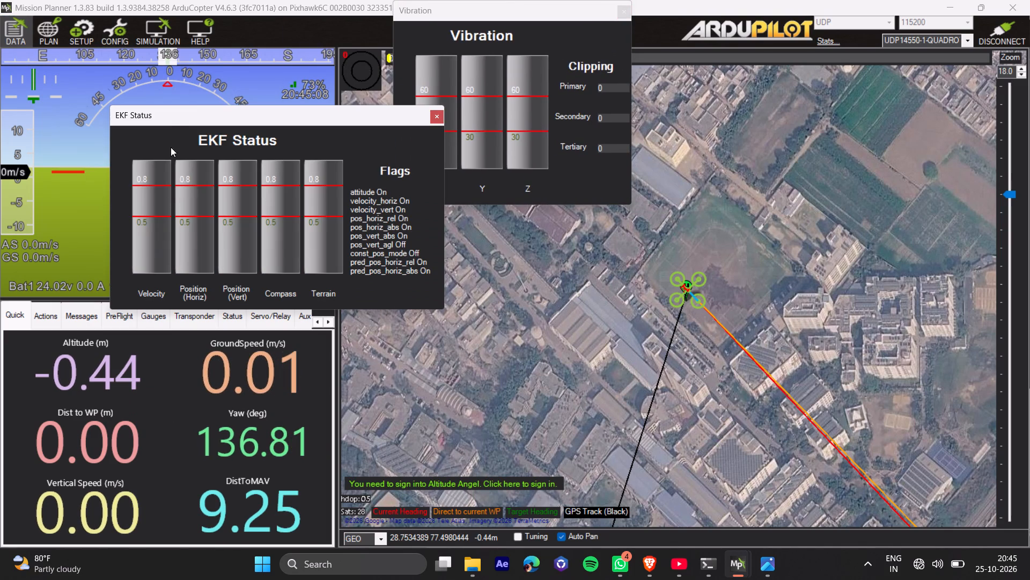
{"action": "left_click_drag", "start_coordinate": [170, 115], "coordinate": [813, 365]}
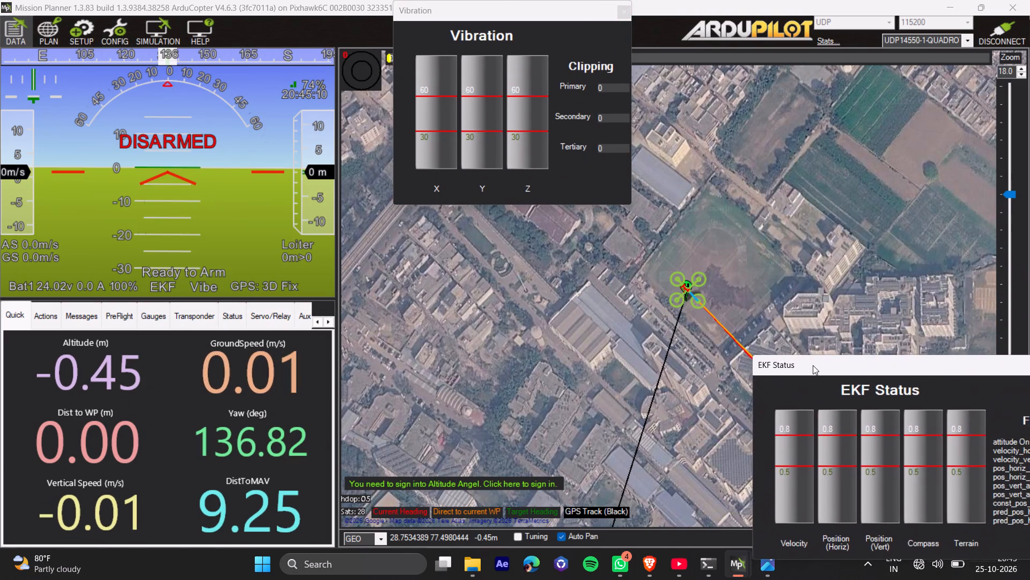
{"action": "left_click_drag", "start_coordinate": [813, 365], "coordinate": [834, 366]}
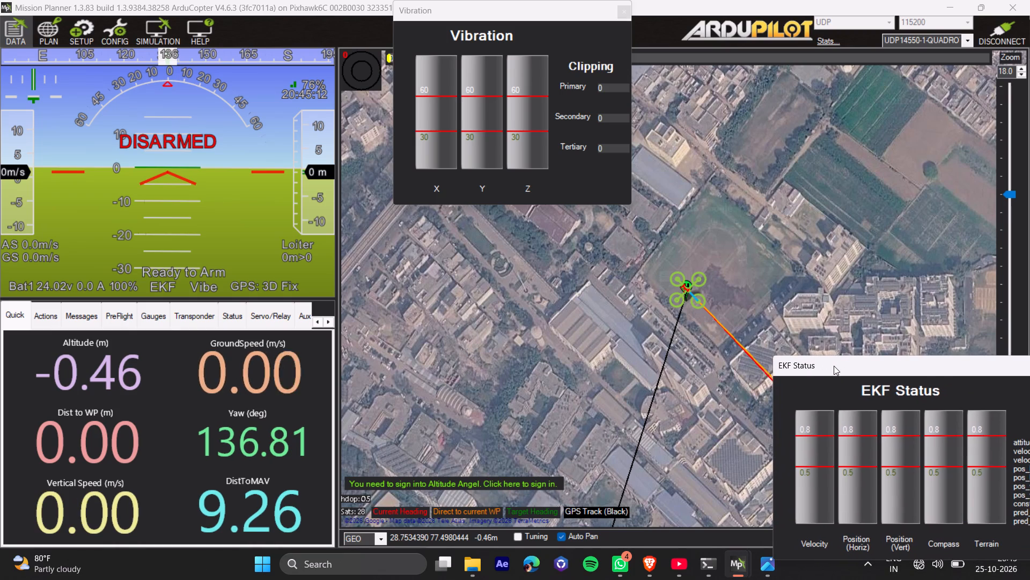
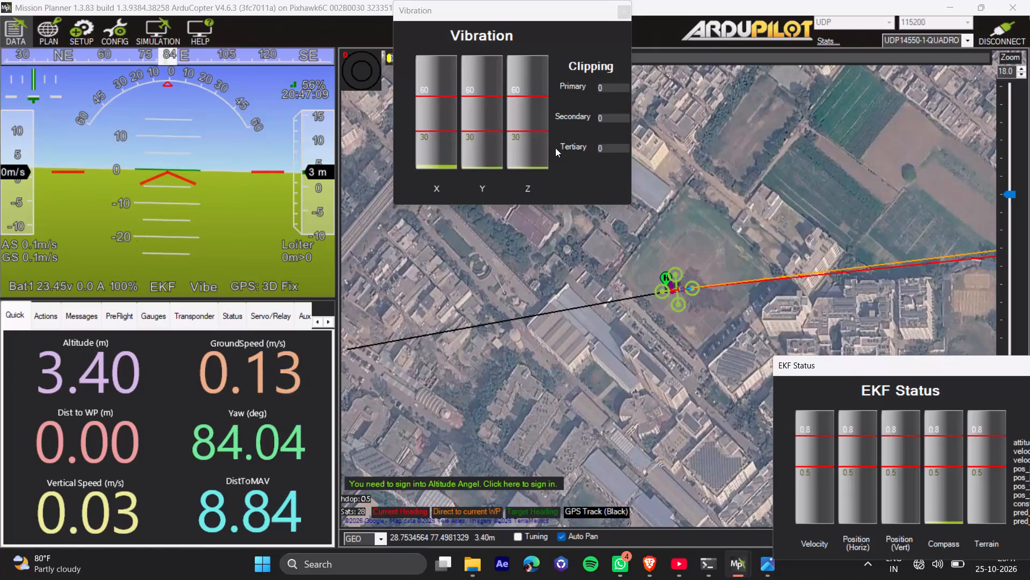
Return to the Extended Tuning page and move the Vibration window clear of the tuning fields, above the EKF Status window.
{"action": "left_click", "coordinate": [124, 34]}
{"action": "left_click", "coordinate": [124, 34]}
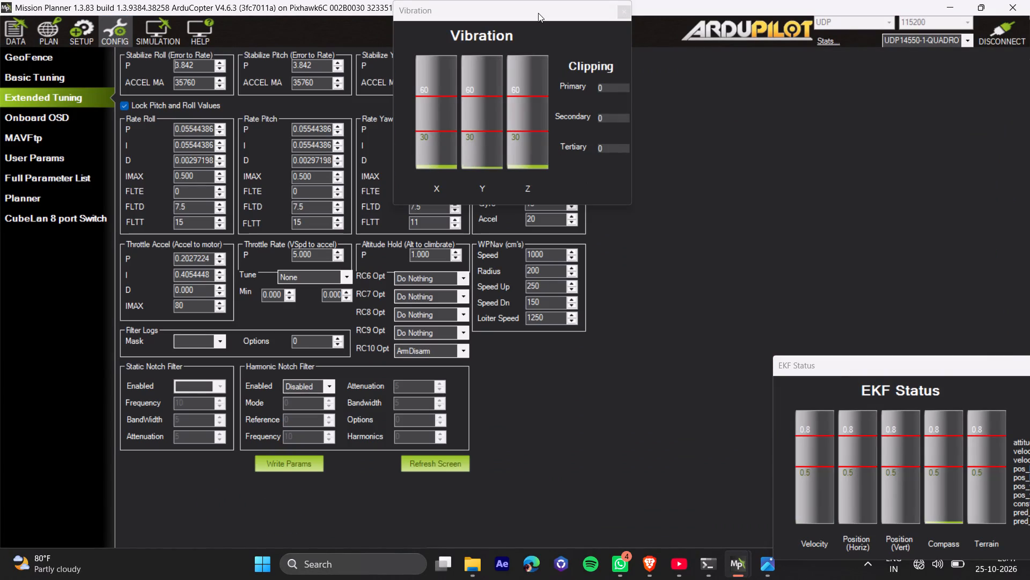
{"action": "left_click_drag", "start_coordinate": [538, 13], "coordinate": [848, 129]}
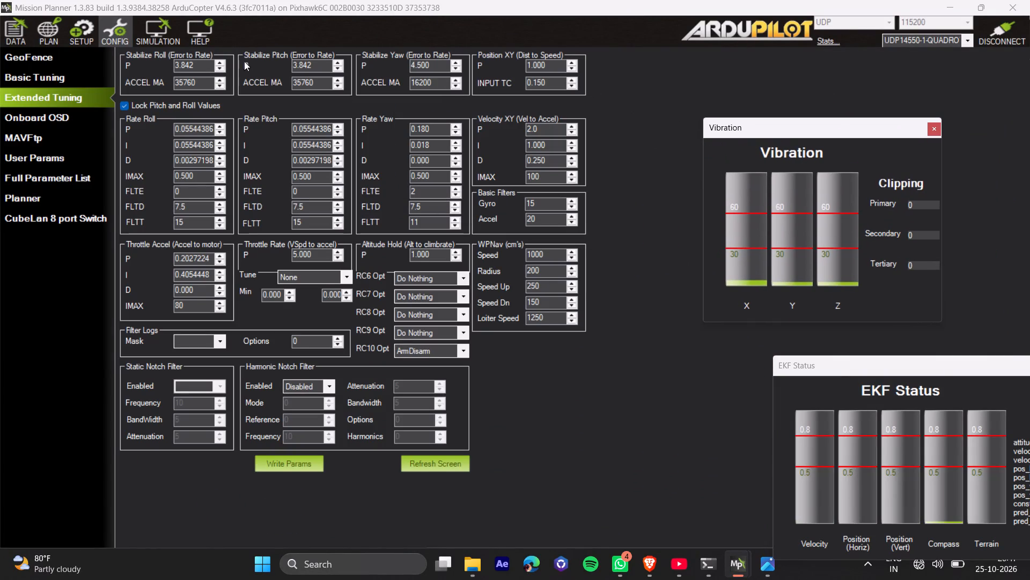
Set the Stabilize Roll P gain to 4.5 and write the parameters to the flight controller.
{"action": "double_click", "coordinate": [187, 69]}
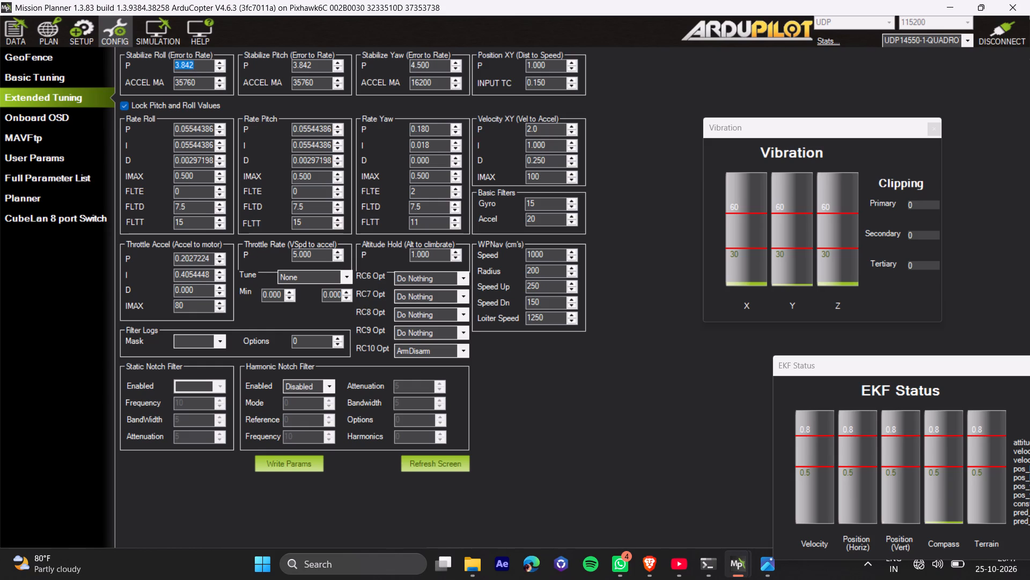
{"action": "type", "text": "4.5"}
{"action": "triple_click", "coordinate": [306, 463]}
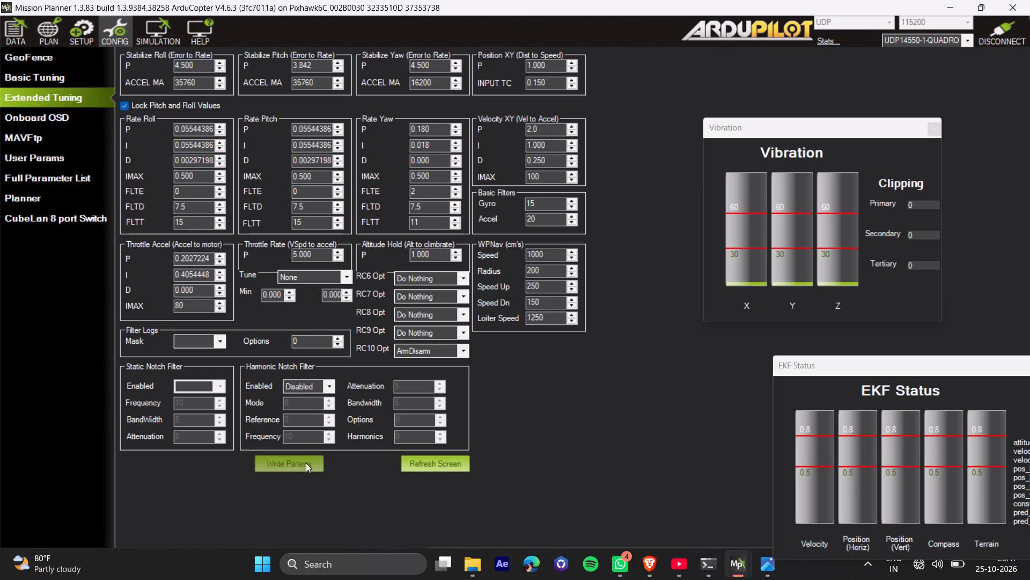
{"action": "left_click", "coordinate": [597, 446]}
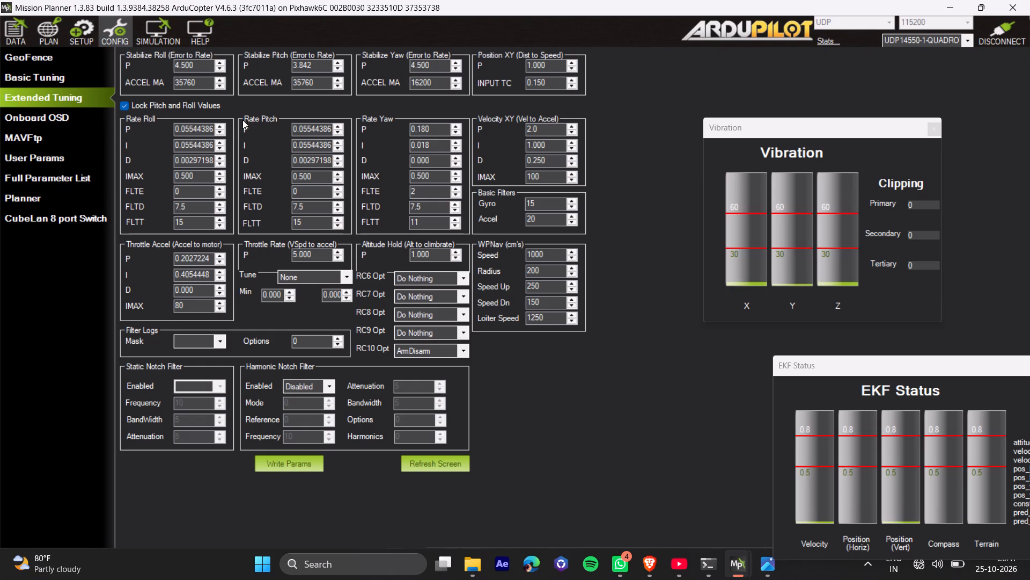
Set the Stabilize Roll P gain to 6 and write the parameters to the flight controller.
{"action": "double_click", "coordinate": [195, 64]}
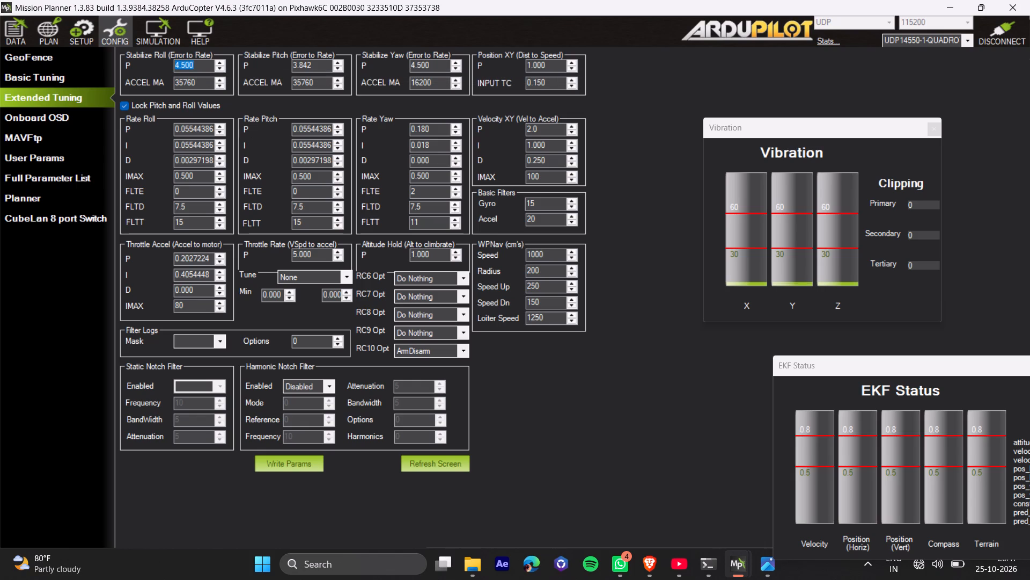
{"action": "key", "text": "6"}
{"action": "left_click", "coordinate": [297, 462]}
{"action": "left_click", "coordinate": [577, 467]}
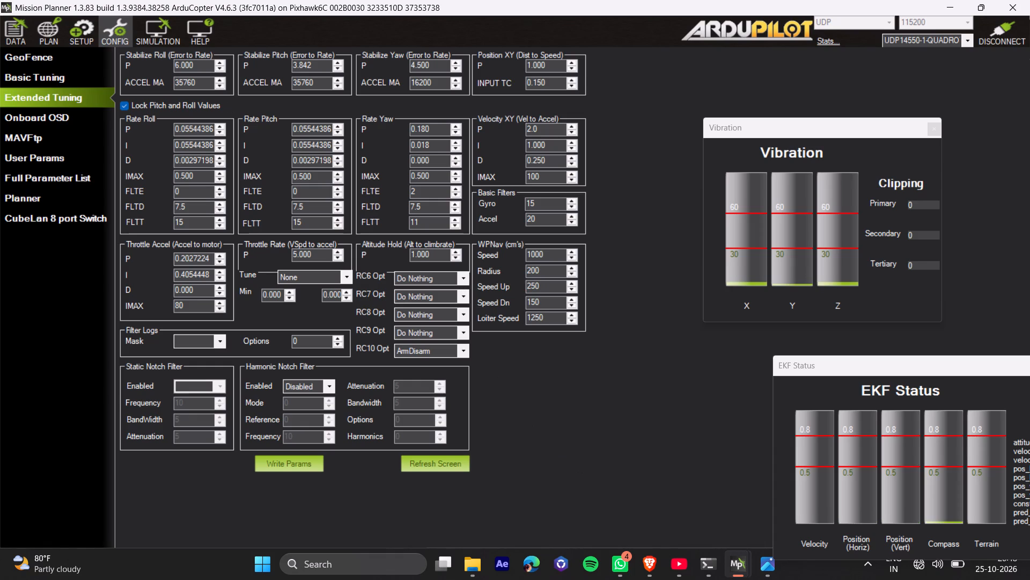
Set the Stabilize Roll P gain to 4.22 and write the parameters to the flight controller.
{"action": "double_click", "coordinate": [190, 64]}
{"action": "type", "text": "4.2"}
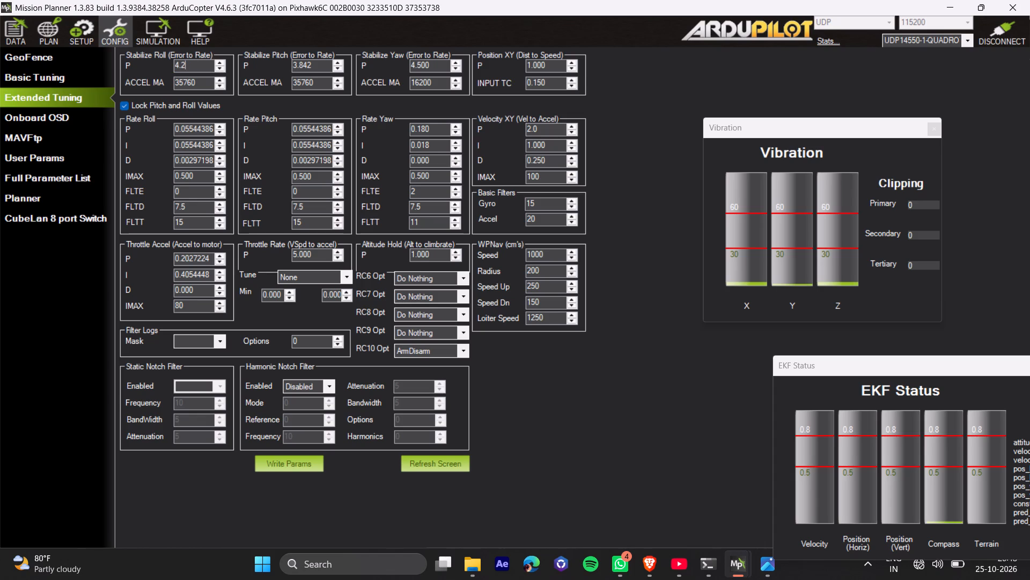
{"action": "key", "text": "2"}
{"action": "left_click", "coordinate": [313, 462]}
{"action": "left_click", "coordinate": [568, 438]}
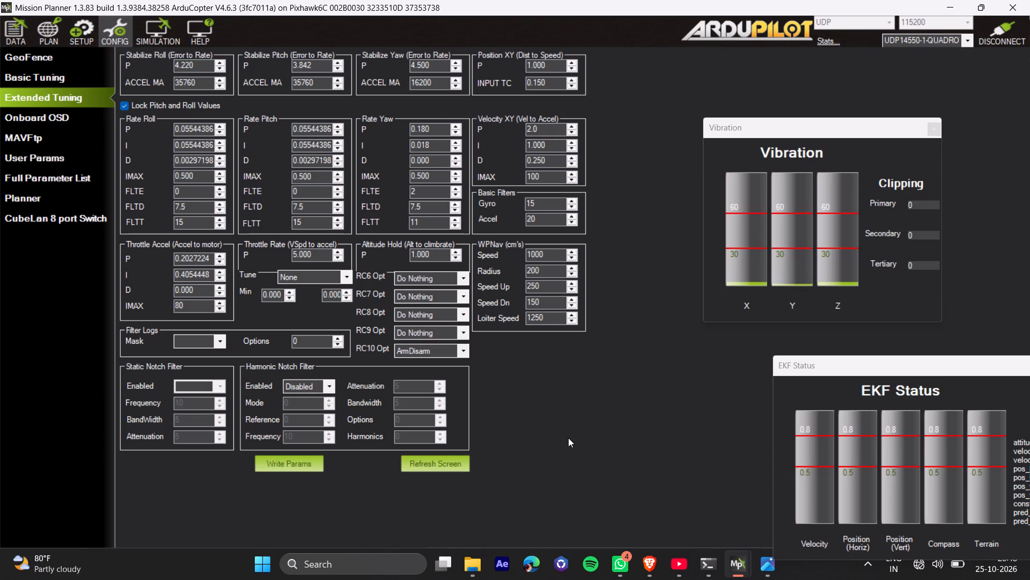
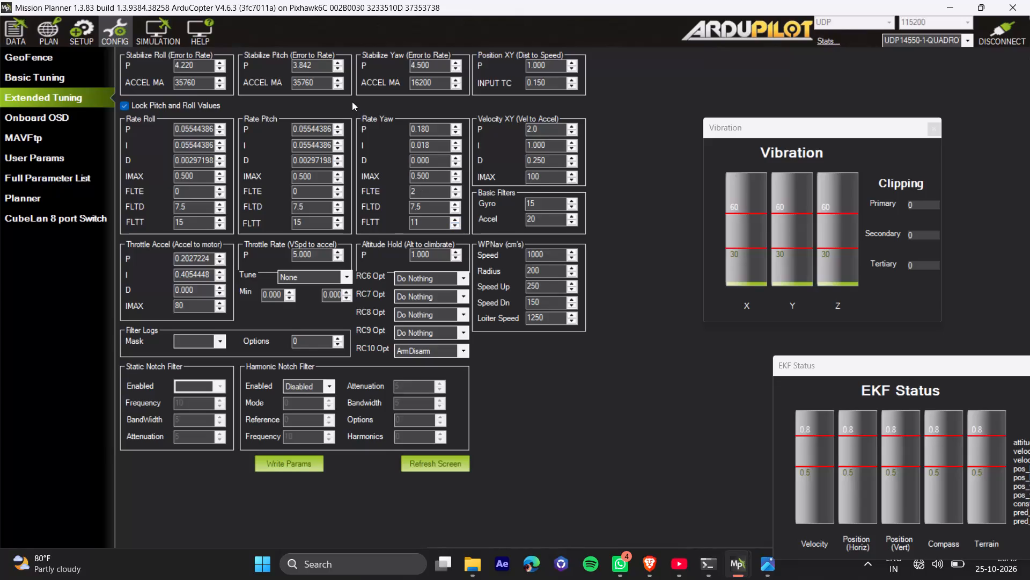
Set the Stabilize Pitch P gain to 4.55 and write the parameters to the flight controller.
{"action": "double_click", "coordinate": [320, 66]}
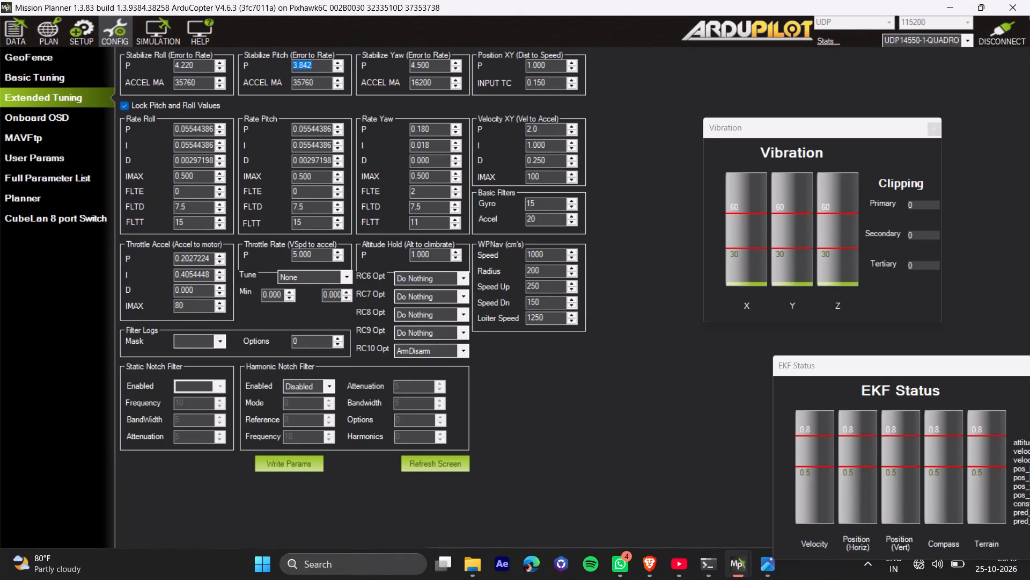
{"action": "type", "text": "4.55"}
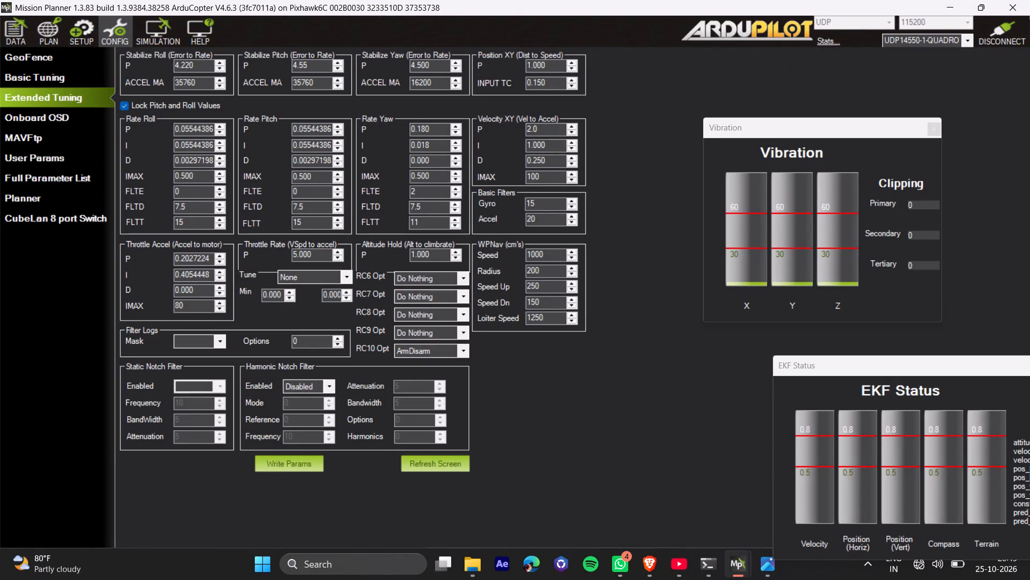
{"action": "triple_click", "coordinate": [312, 465]}
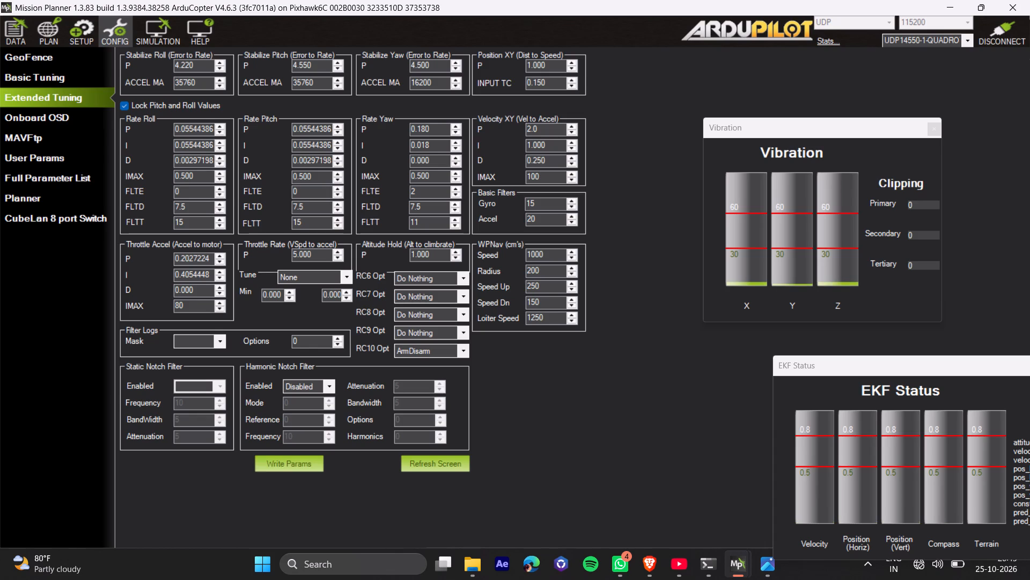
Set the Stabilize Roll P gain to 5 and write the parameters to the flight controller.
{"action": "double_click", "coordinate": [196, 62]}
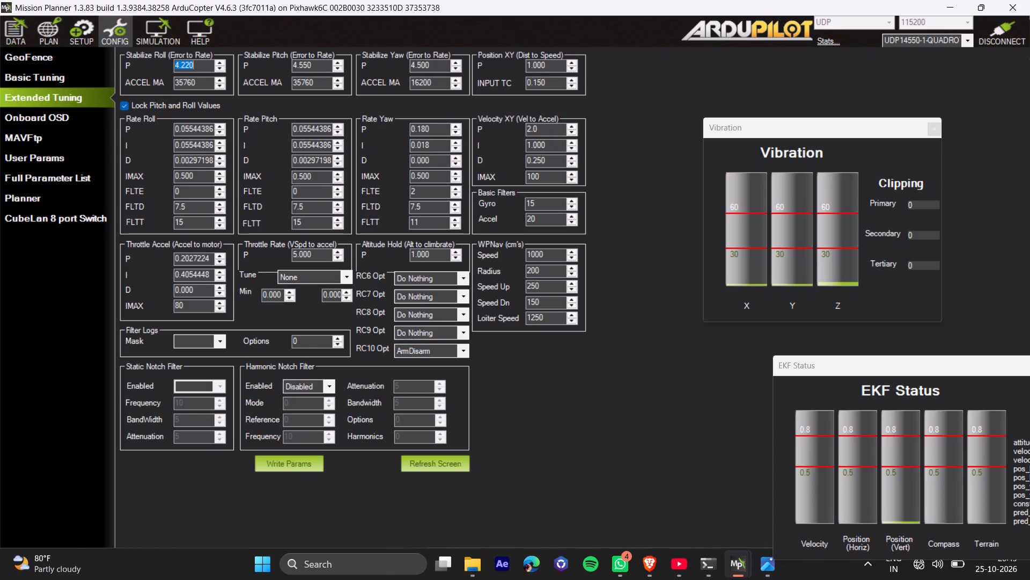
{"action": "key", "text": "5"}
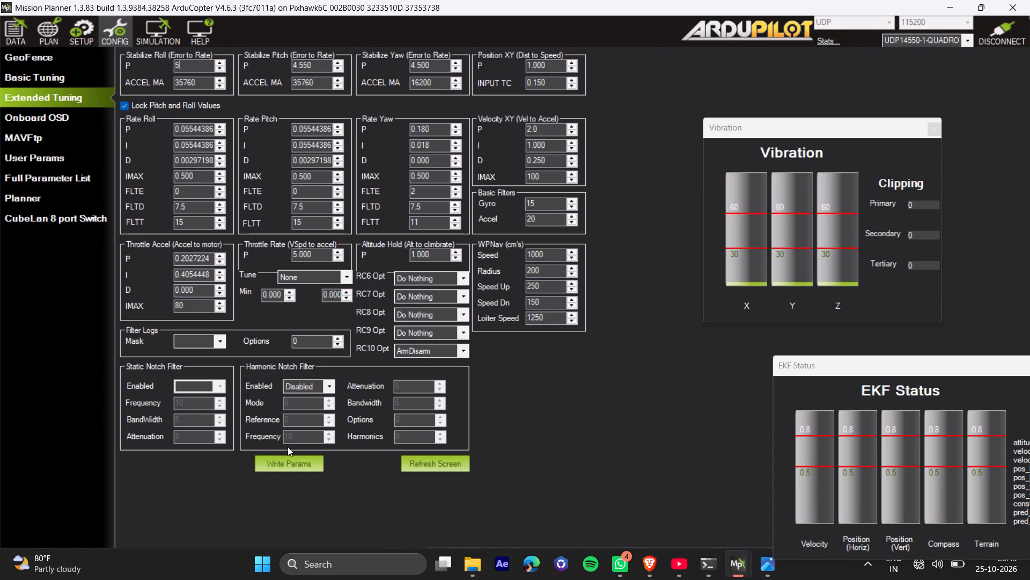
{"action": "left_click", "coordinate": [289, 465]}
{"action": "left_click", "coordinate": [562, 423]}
Set the Stabilize Roll P gain to 4.5 and write the parameters to the flight controller.
{"action": "double_click", "coordinate": [188, 63]}
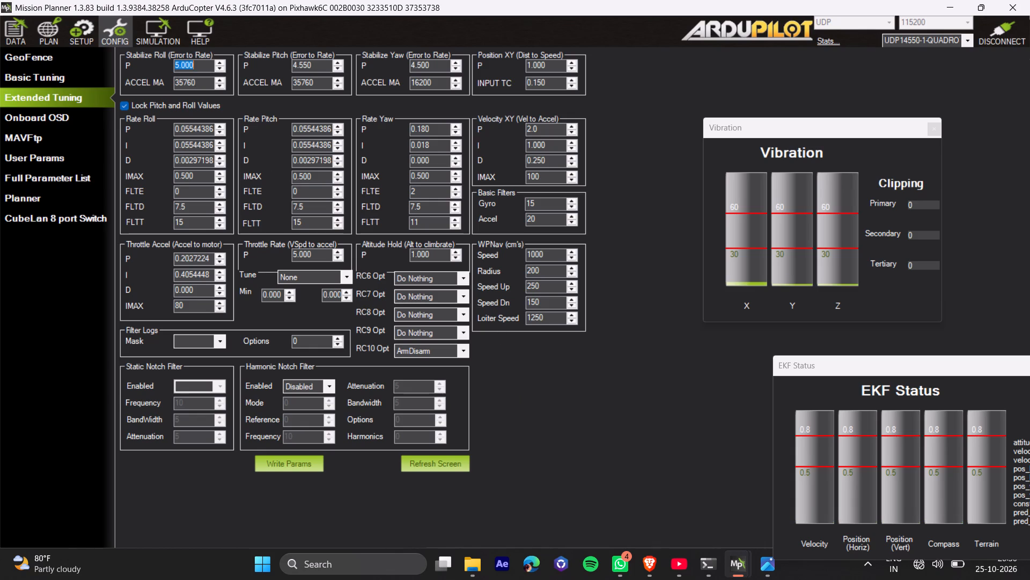
{"action": "key", "text": "4"}
{"action": "type", "text": ".5"}
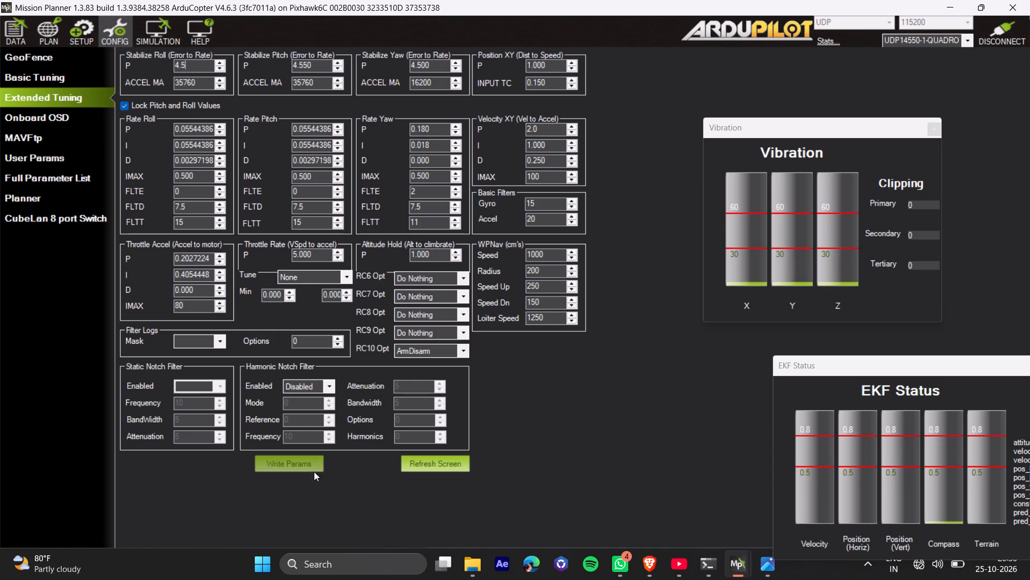
{"action": "double_click", "coordinate": [302, 462]}
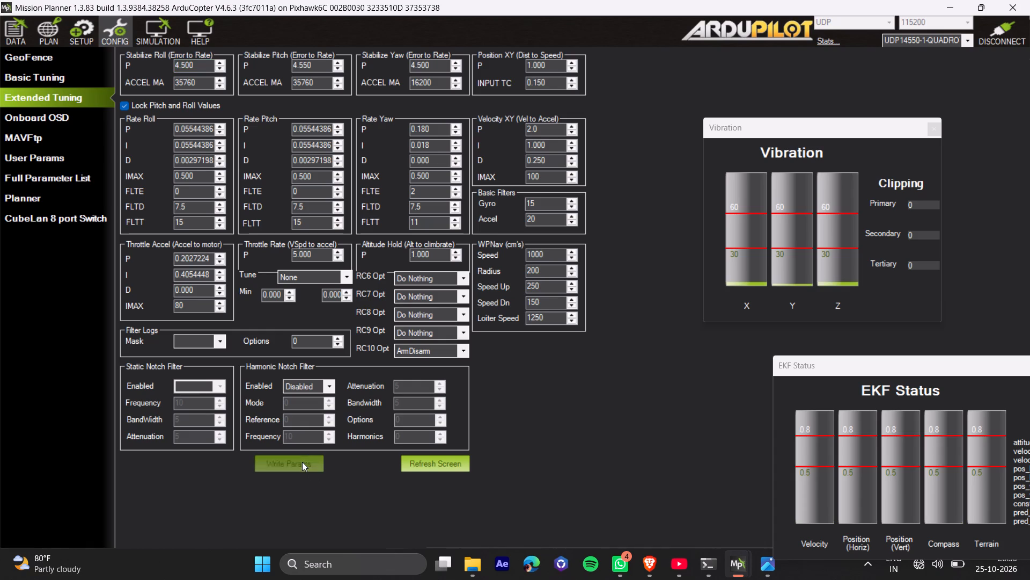
{"action": "left_click", "coordinate": [545, 482]}
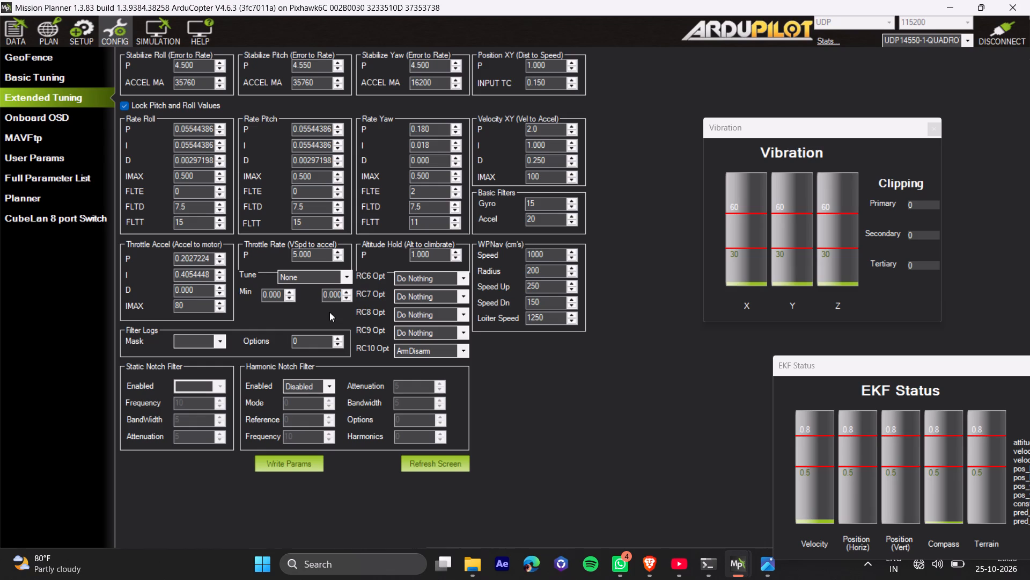
Filter the Full Parameter List for "loit", set LOIT_BRK_DELAY to 0 and write it to the flight controller.
{"action": "left_click", "coordinate": [76, 179]}
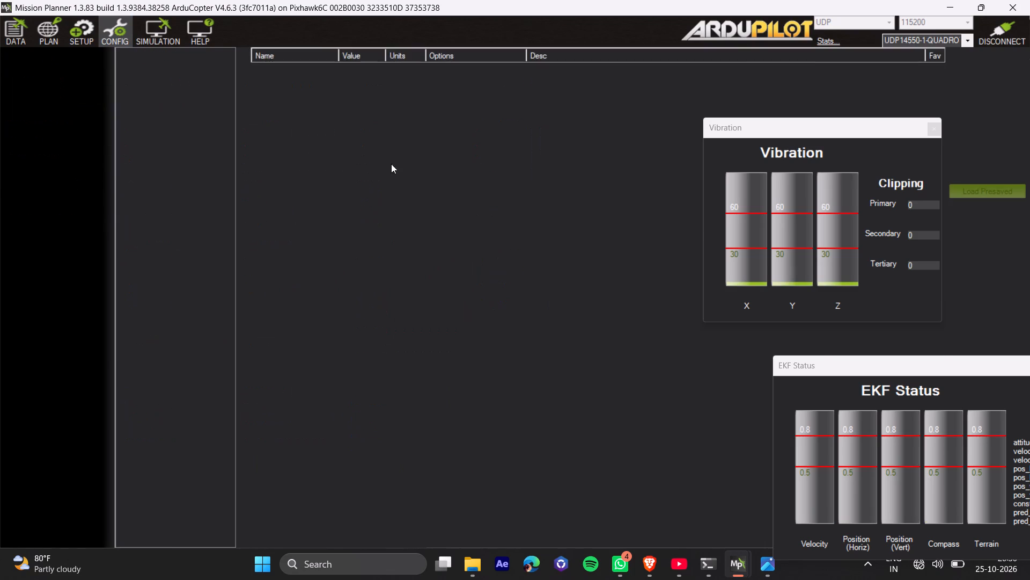
{"action": "left_click", "coordinate": [541, 310]}
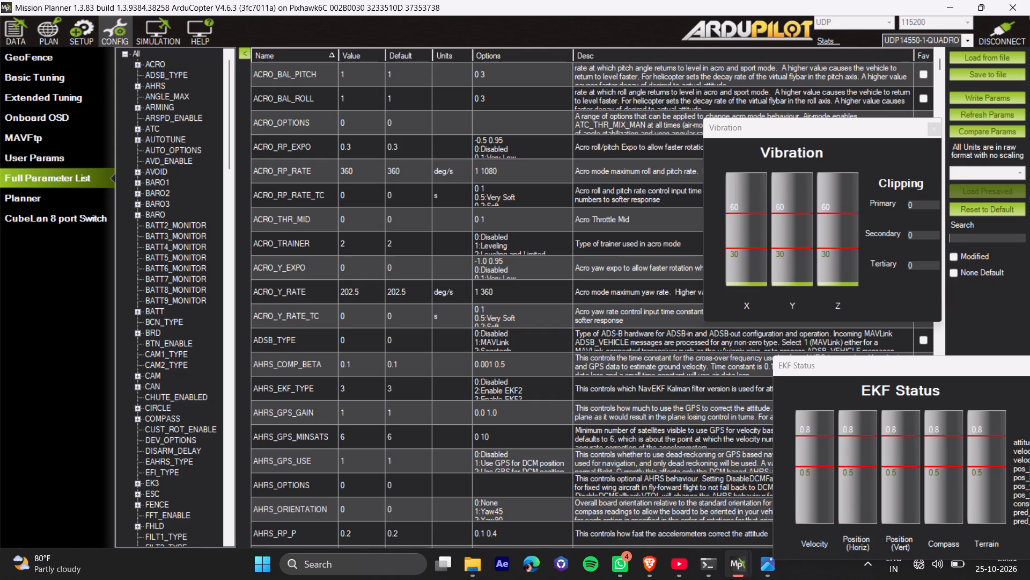
{"action": "type", "text": "loit"}
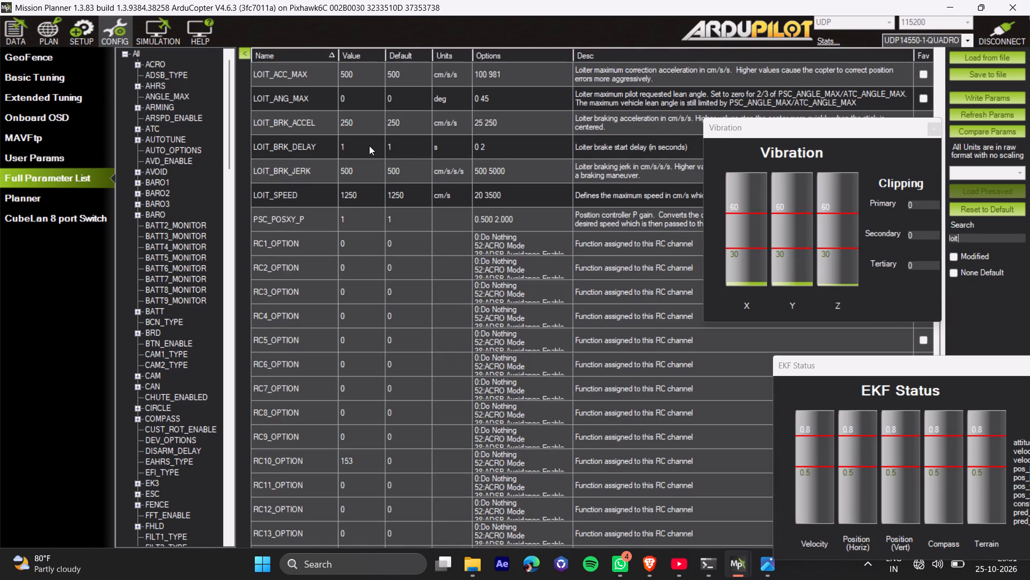
{"action": "left_click", "coordinate": [357, 143]}
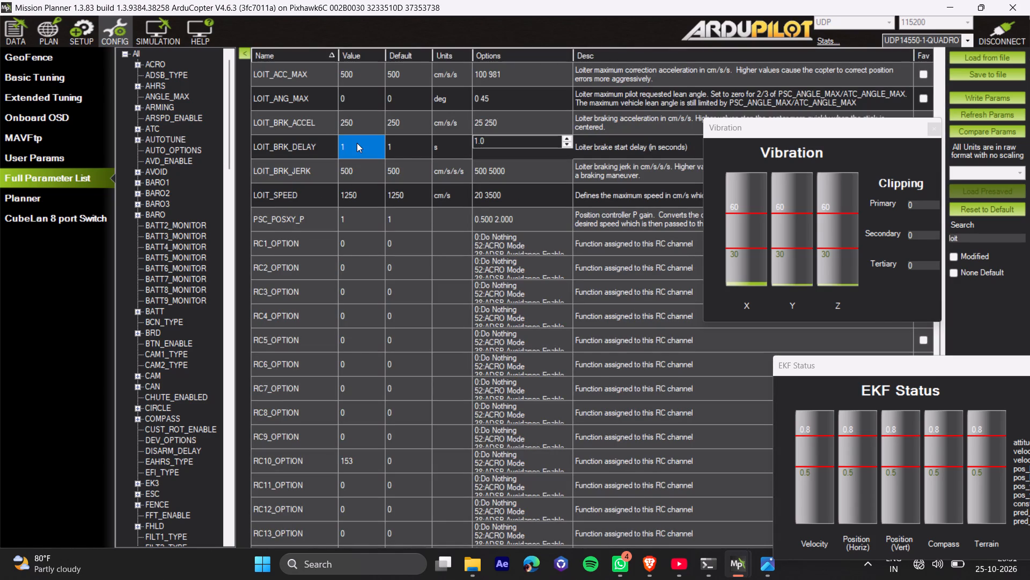
{"action": "key", "text": "0"}
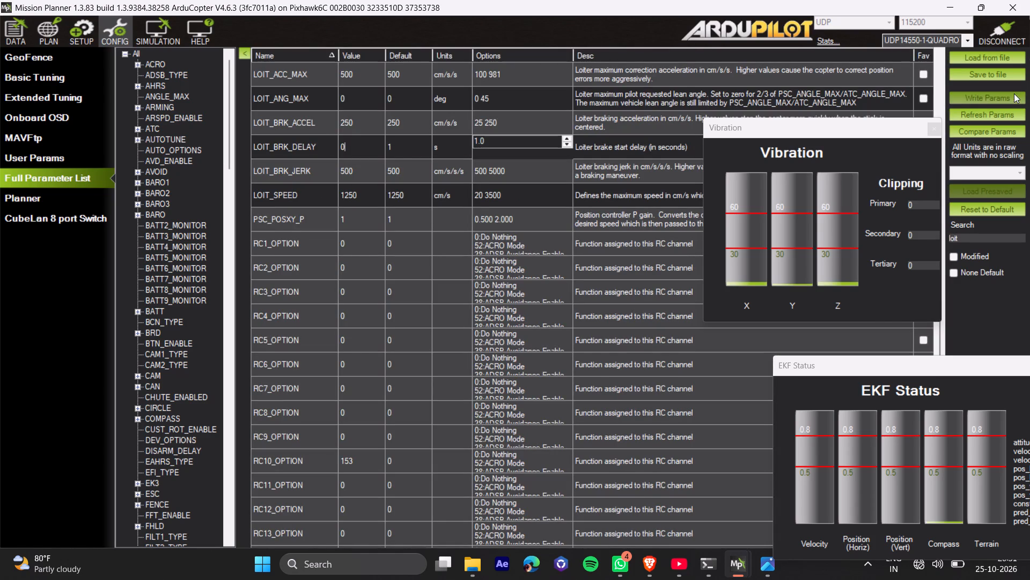
{"action": "left_click", "coordinate": [1014, 97]}
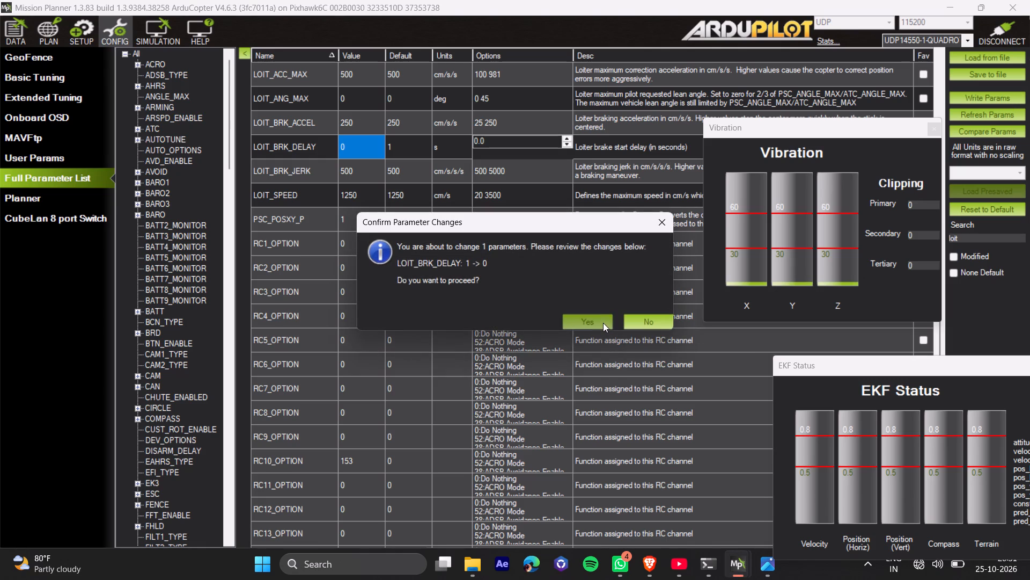
{"action": "left_click", "coordinate": [603, 323]}
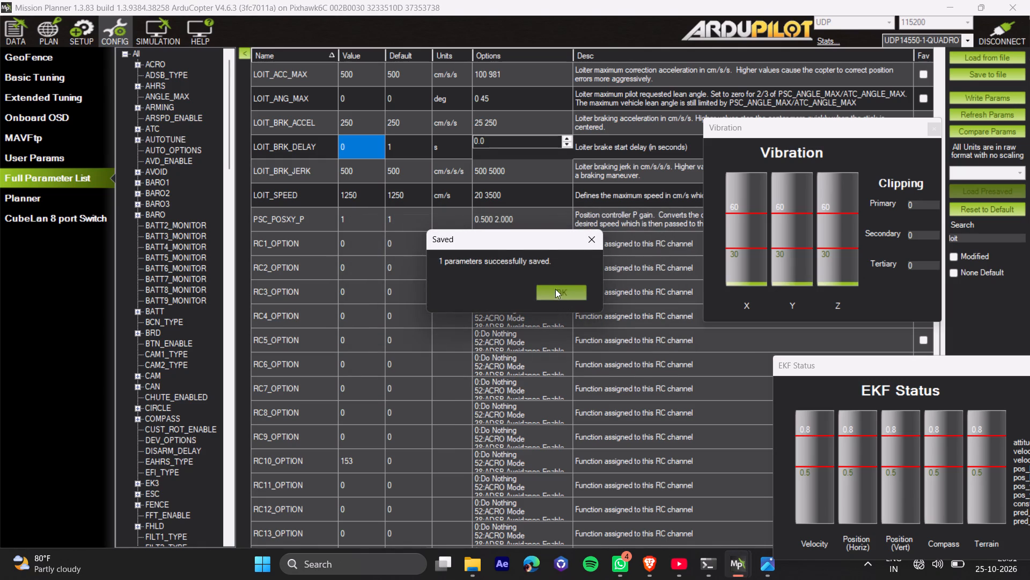
{"action": "left_click", "coordinate": [553, 284]}
{"action": "left_click", "coordinate": [552, 289]}
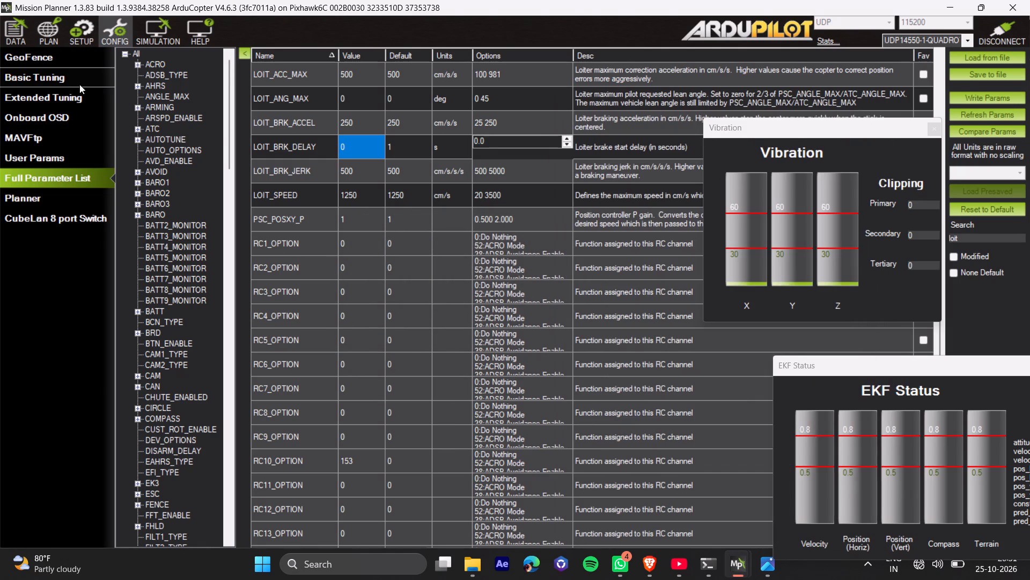
Check the vehicle's live telemetry and position in the flight data view.
{"action": "left_click", "coordinate": [10, 25]}
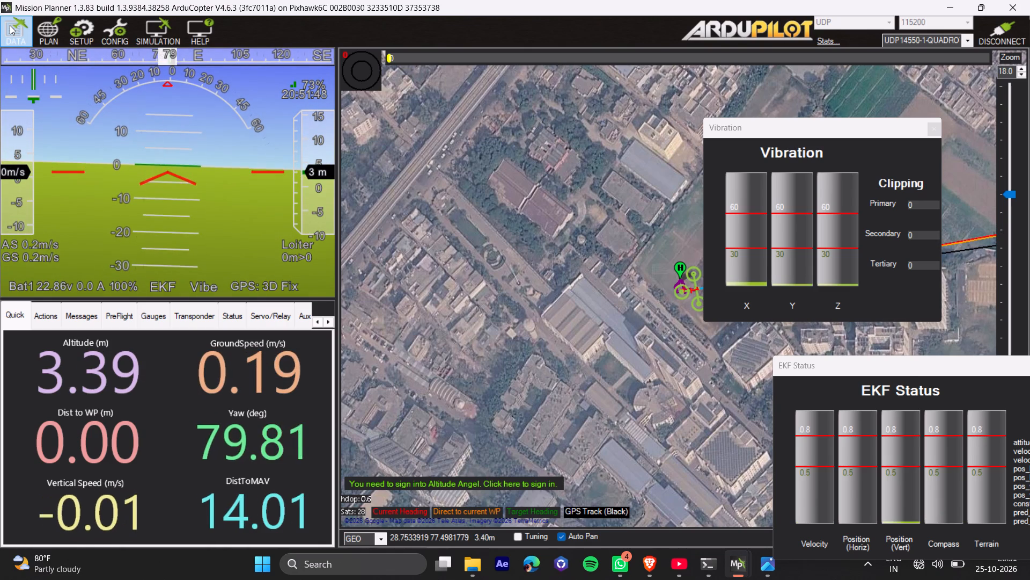
Return to the Full Parameter List, filter it for "loit" and enter 100 for LOIT_BRK_ACCEL.
{"action": "left_click", "coordinate": [108, 35]}
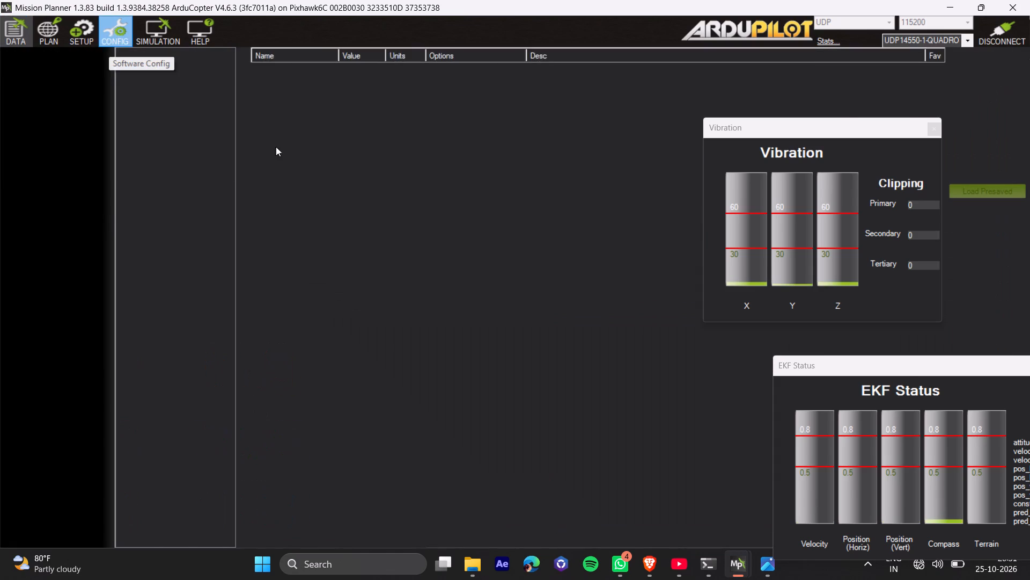
{"action": "left_click", "coordinate": [523, 307]}
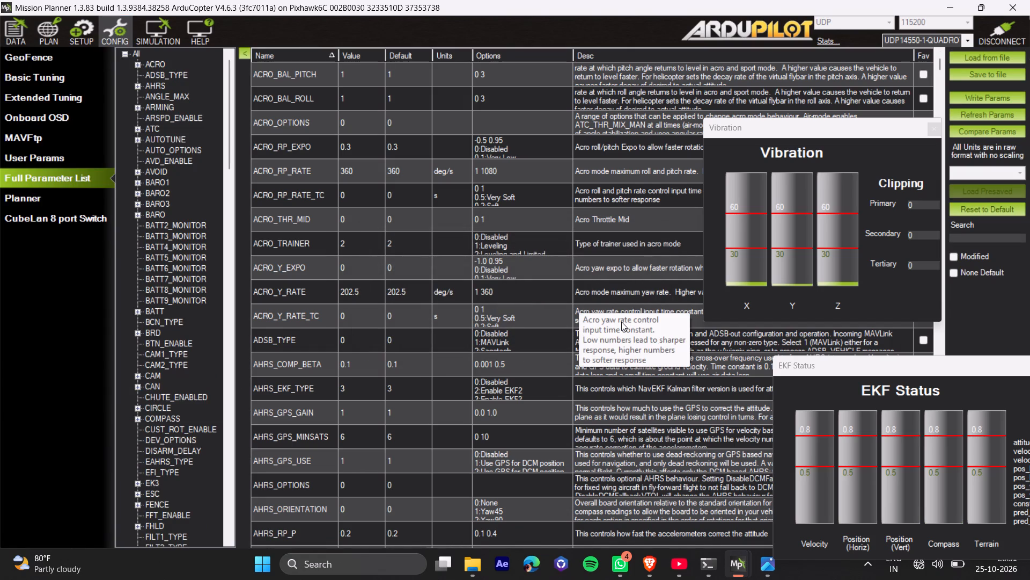
{"action": "type", "text": "loit"}
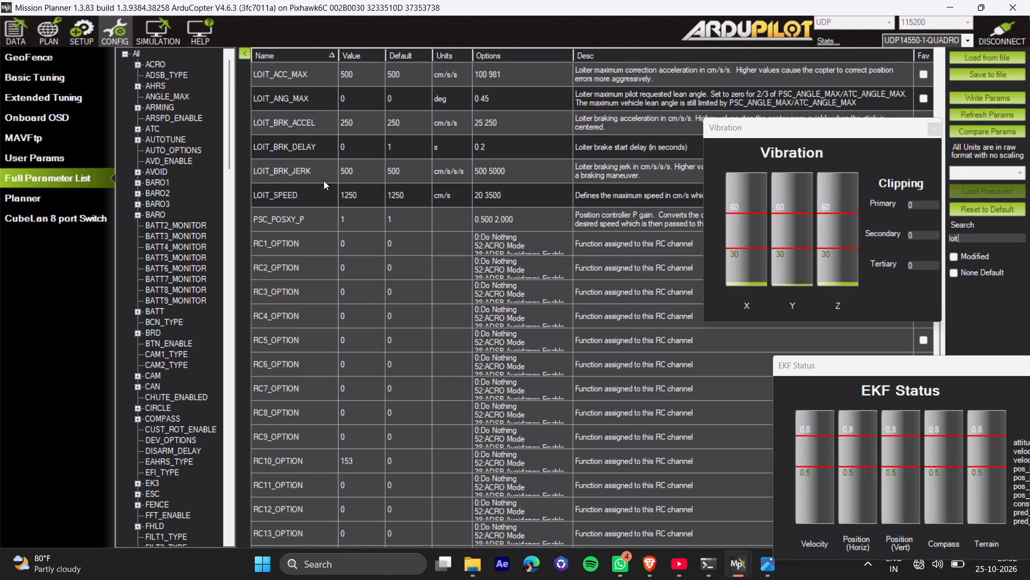
{"action": "left_click", "coordinate": [352, 122]}
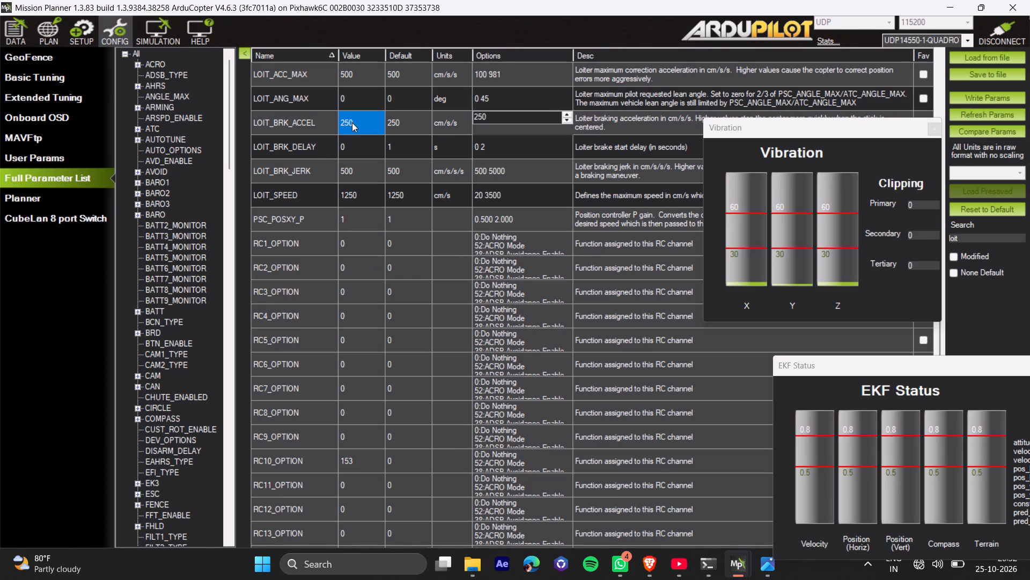
{"action": "key", "text": "1"}
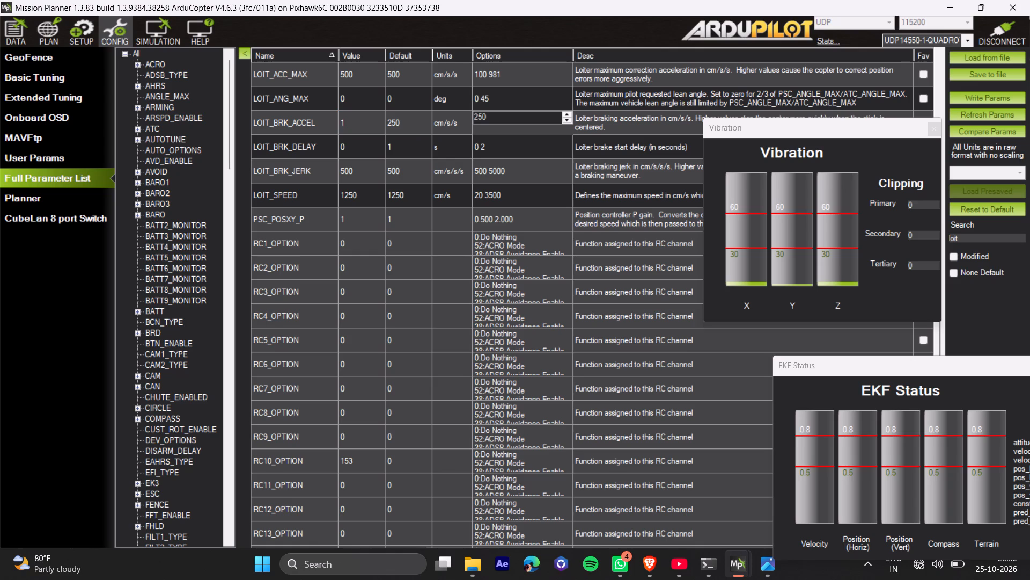
{"action": "key", "text": "period"}
{"action": "key", "text": "BackSpace"}
{"action": "type", "text": "00"}
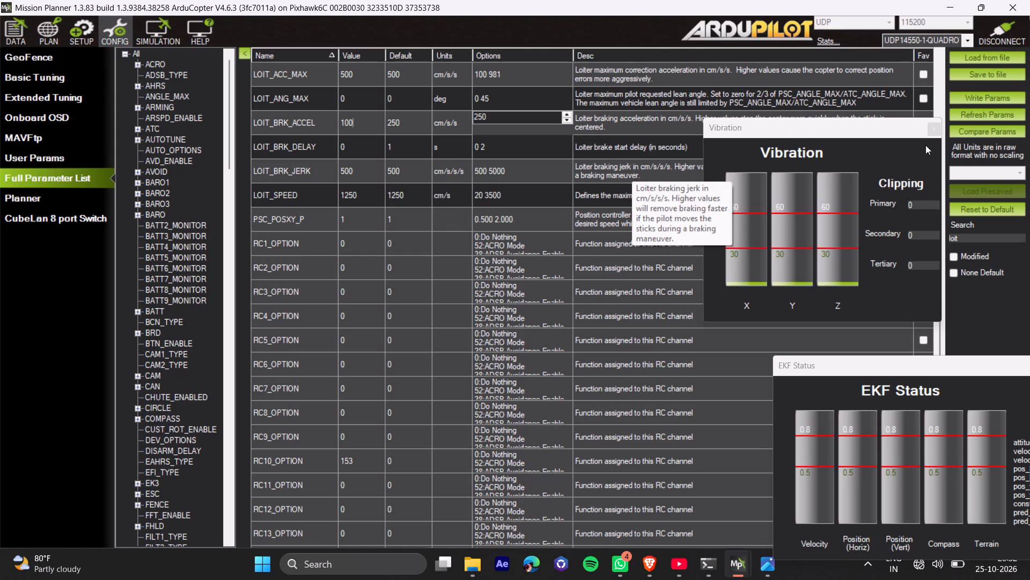
Close the Vibration window covering the parameter descriptions.
{"action": "left_click", "coordinate": [930, 128]}
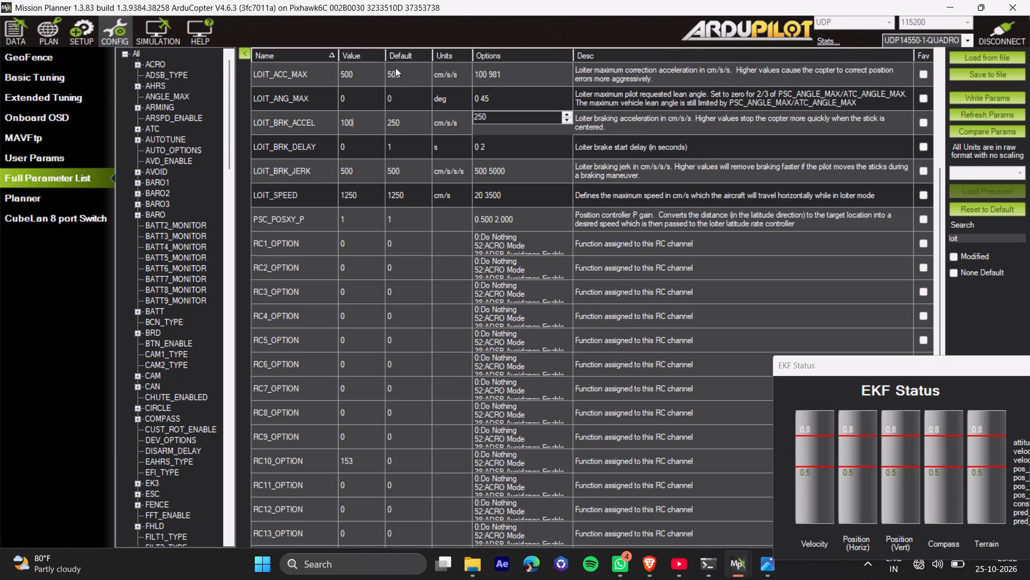
Set LOIT_ACC_MAX to 250 and write it together with the pending LOIT_BRK_ACCEL change to the flight controller.
{"action": "double_click", "coordinate": [353, 71]}
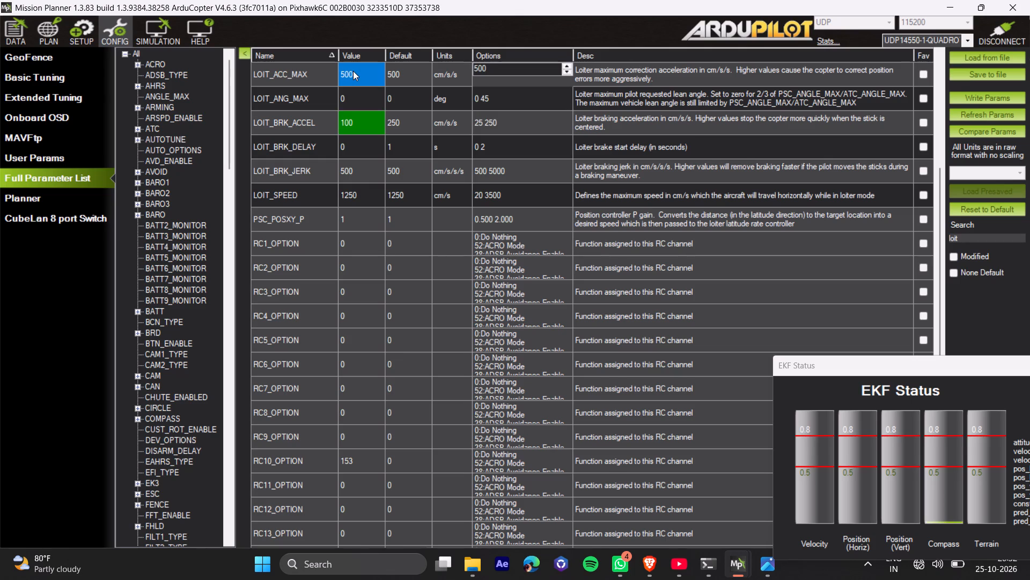
{"action": "type", "text": "250"}
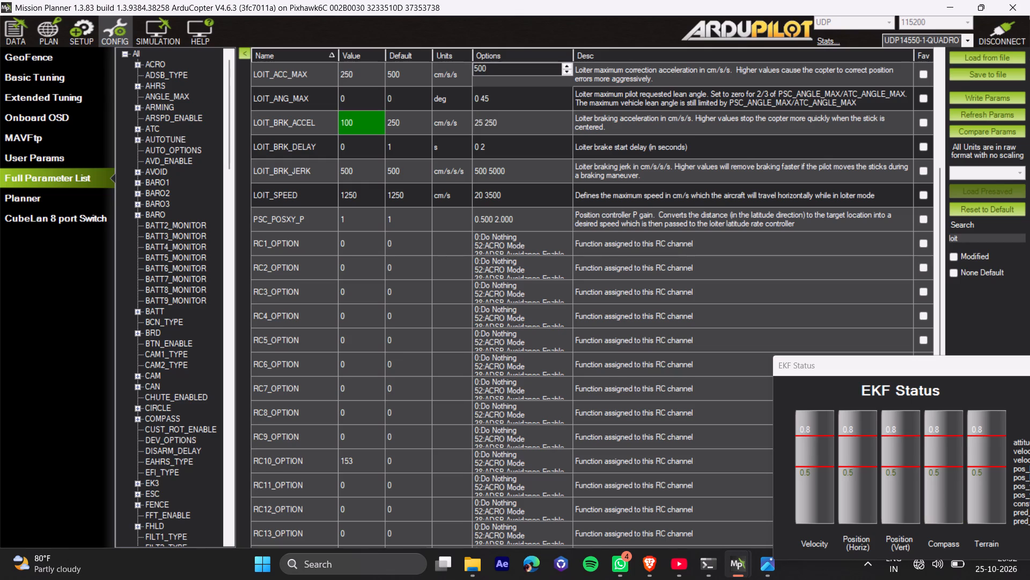
{"action": "left_click", "coordinate": [985, 95]}
{"action": "left_click", "coordinate": [606, 327]}
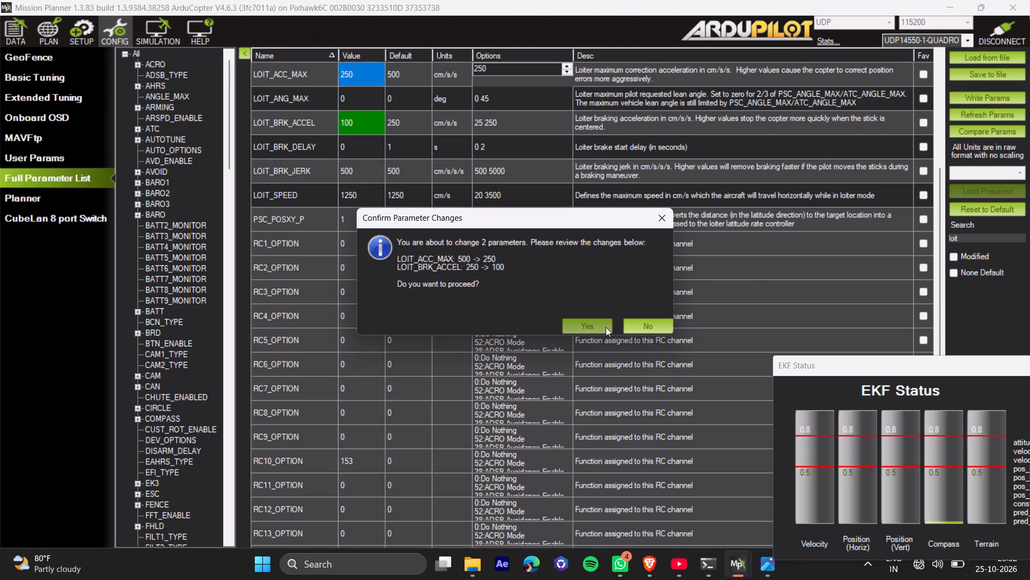
{"action": "left_click", "coordinate": [545, 294]}
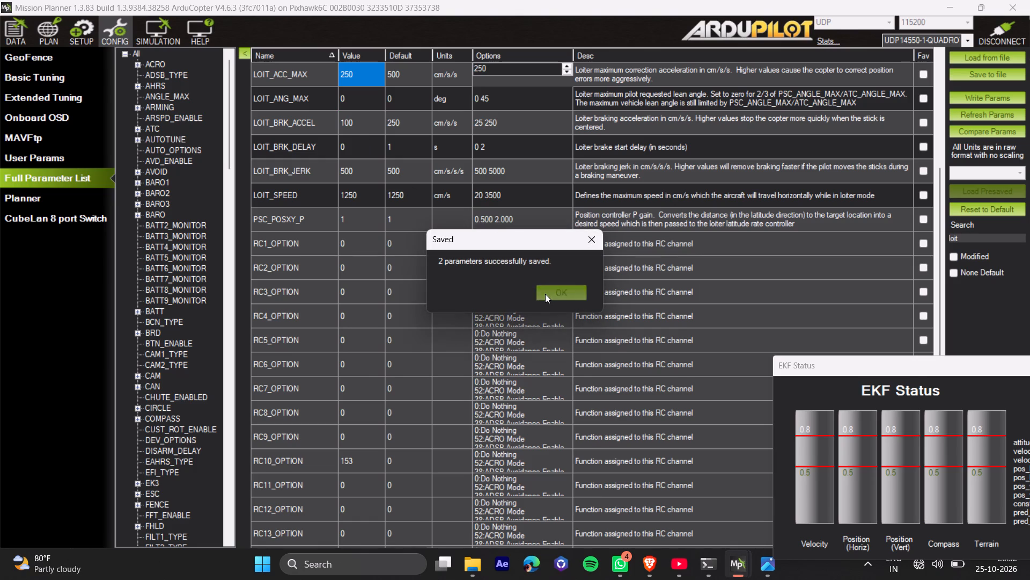
Open the LOIT_BRK_DELAY value for editing.
{"action": "left_click", "coordinate": [362, 144]}
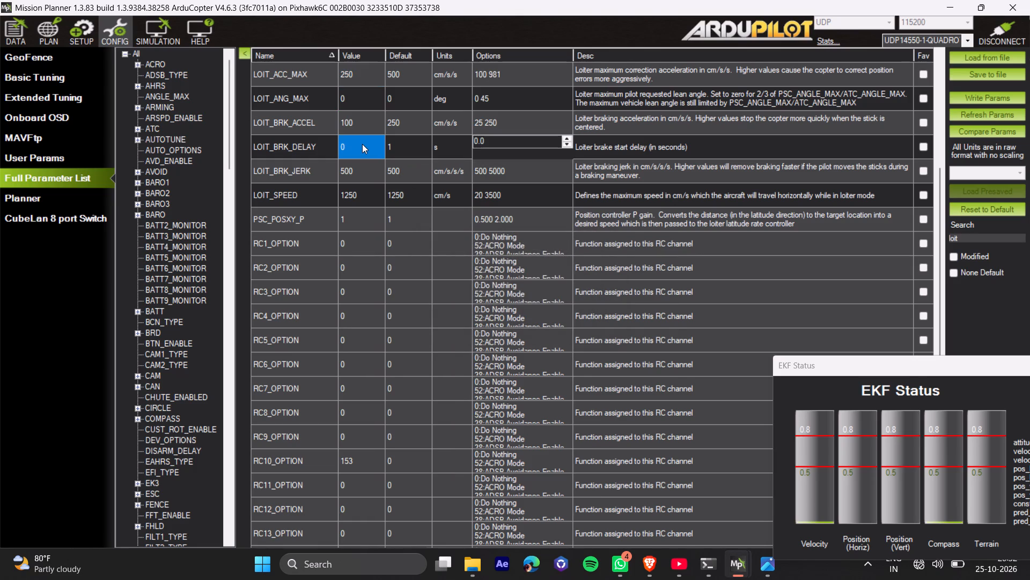
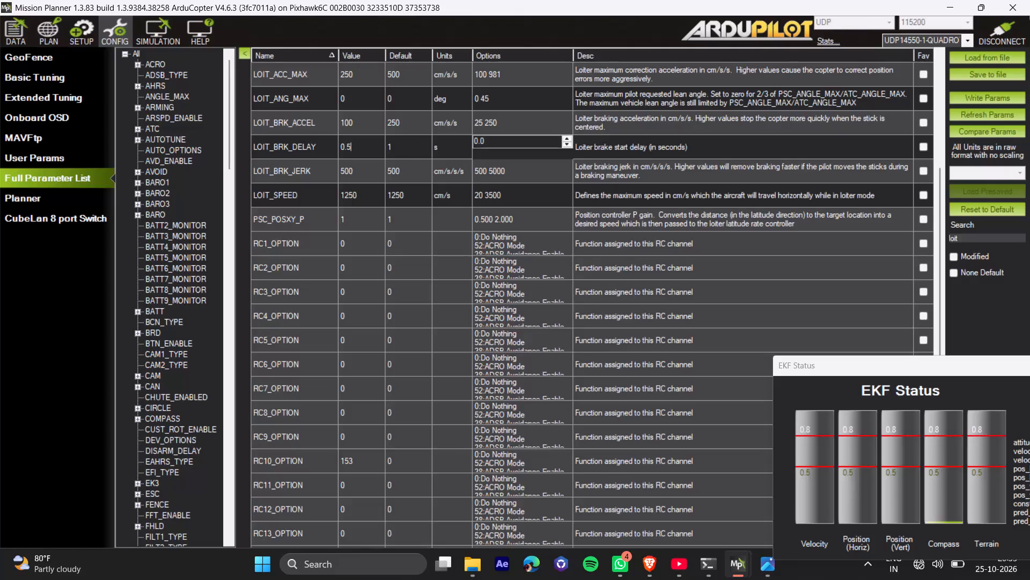
Write the LOIT_BRK_DELAY value of 0.5 to the flight controller.
{"action": "left_click", "coordinate": [1012, 98]}
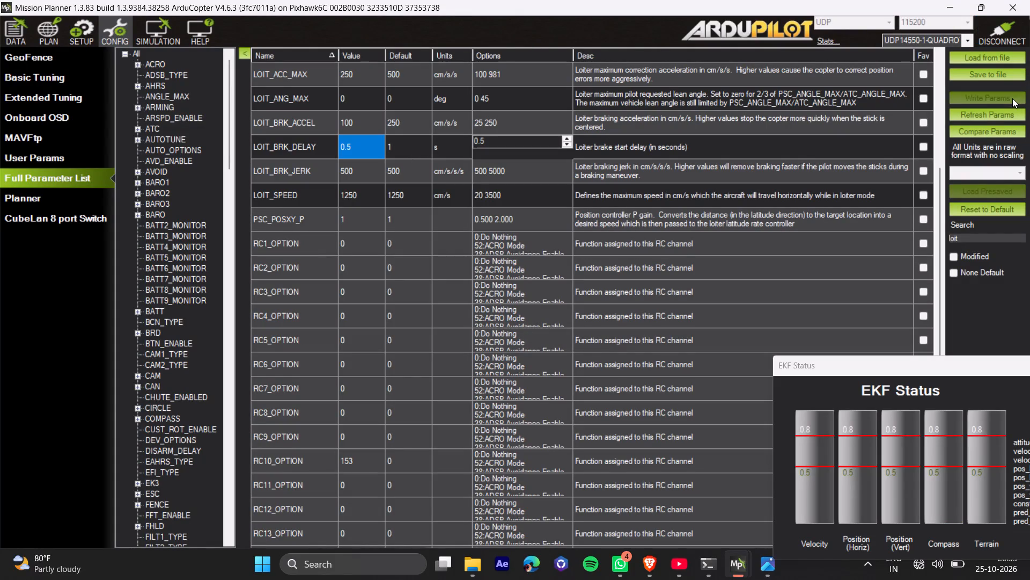
{"action": "left_click", "coordinate": [593, 321]}
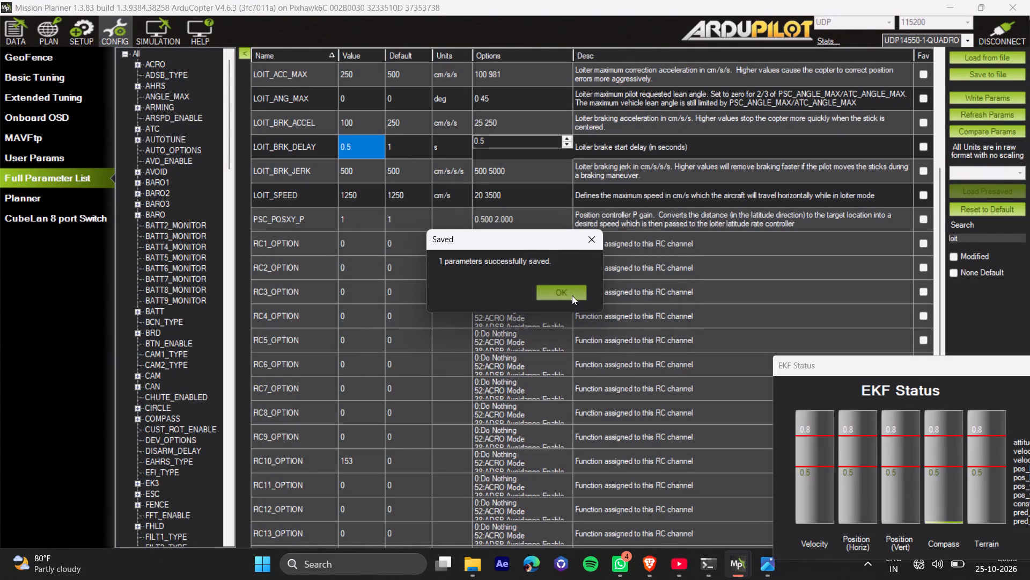
{"action": "left_click", "coordinate": [572, 295]}
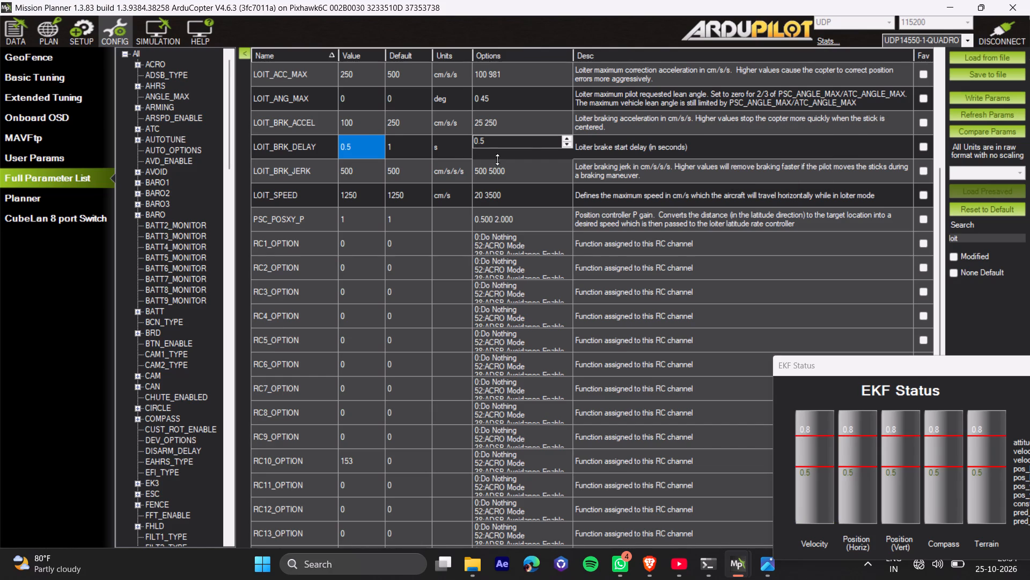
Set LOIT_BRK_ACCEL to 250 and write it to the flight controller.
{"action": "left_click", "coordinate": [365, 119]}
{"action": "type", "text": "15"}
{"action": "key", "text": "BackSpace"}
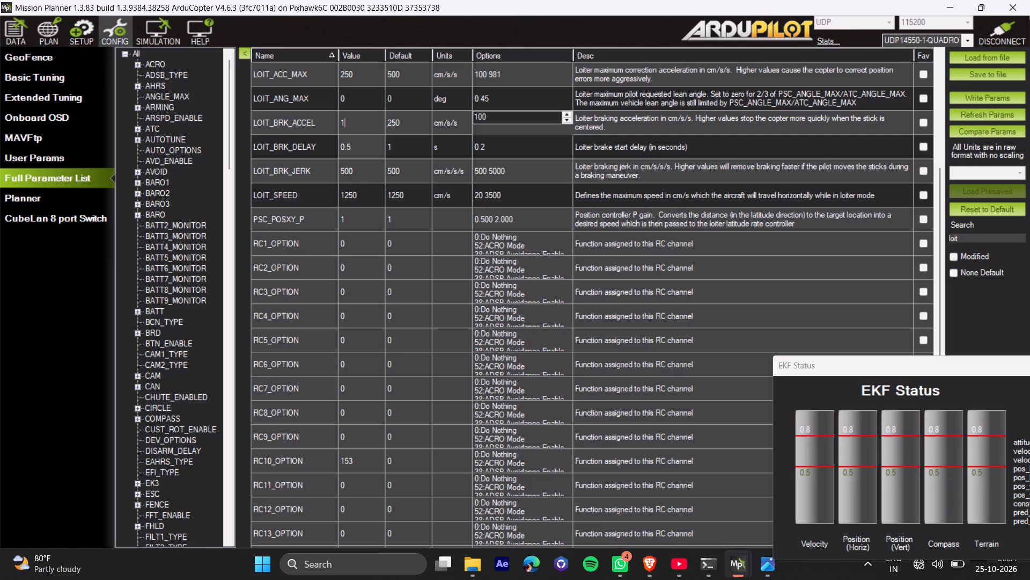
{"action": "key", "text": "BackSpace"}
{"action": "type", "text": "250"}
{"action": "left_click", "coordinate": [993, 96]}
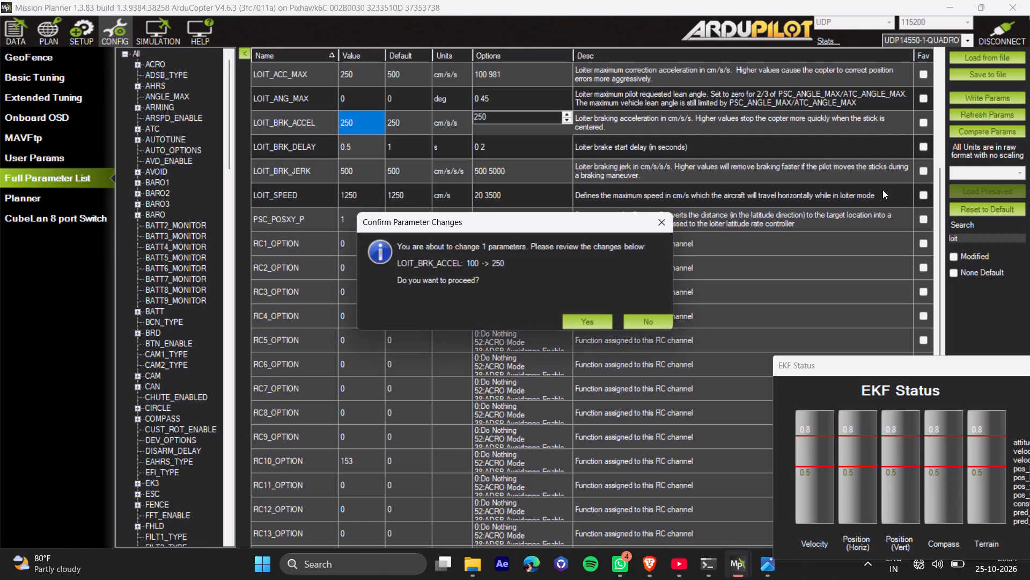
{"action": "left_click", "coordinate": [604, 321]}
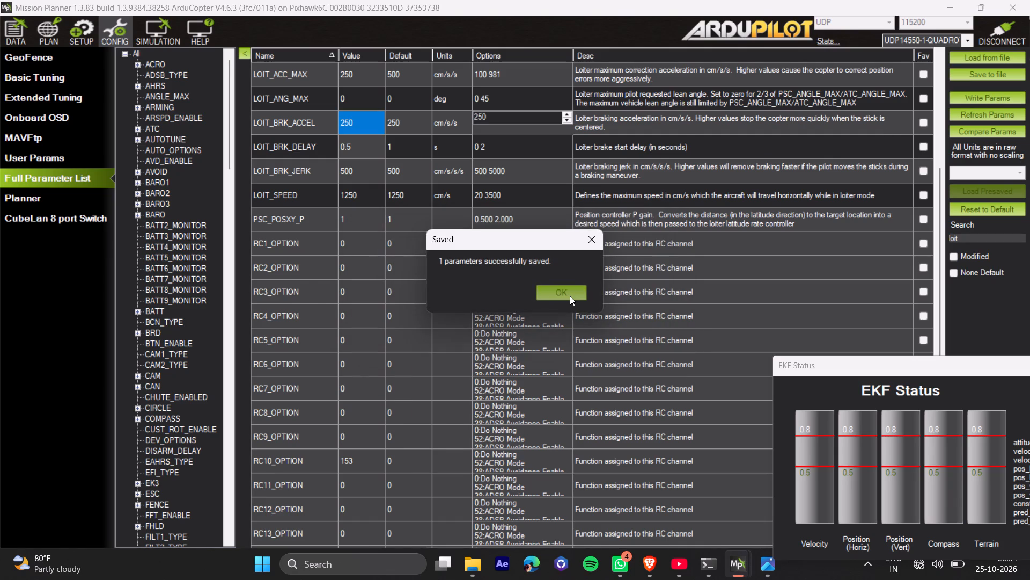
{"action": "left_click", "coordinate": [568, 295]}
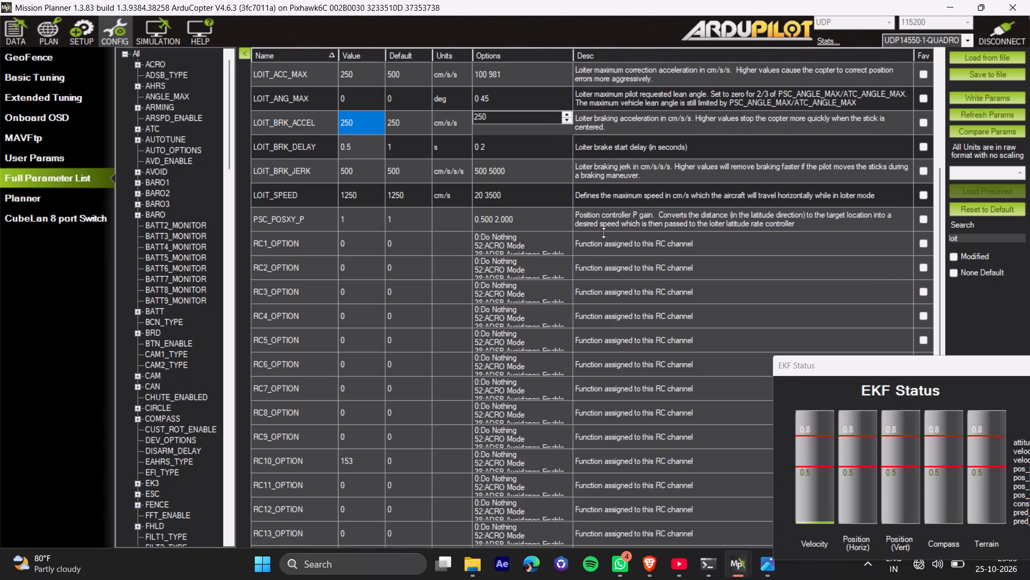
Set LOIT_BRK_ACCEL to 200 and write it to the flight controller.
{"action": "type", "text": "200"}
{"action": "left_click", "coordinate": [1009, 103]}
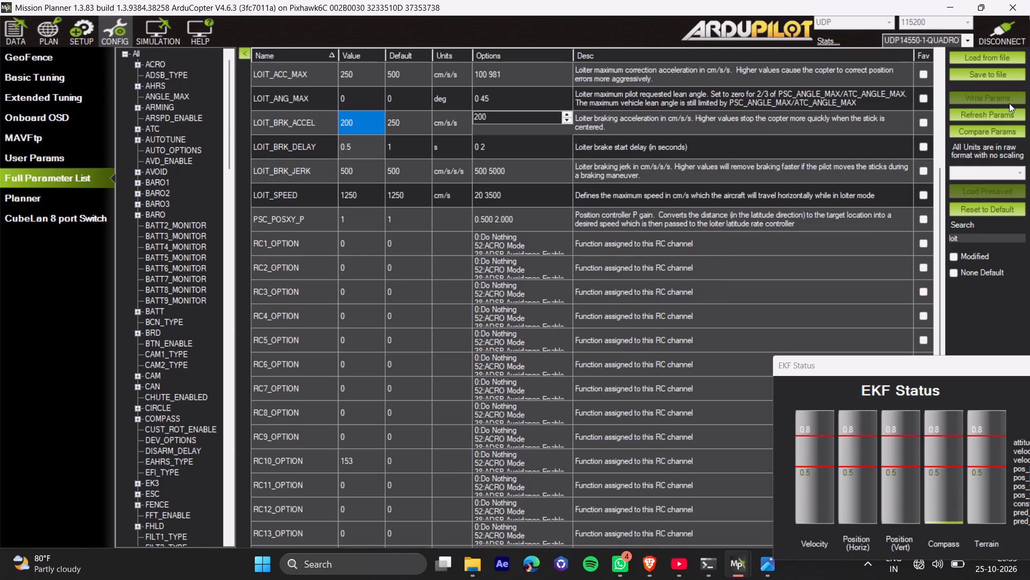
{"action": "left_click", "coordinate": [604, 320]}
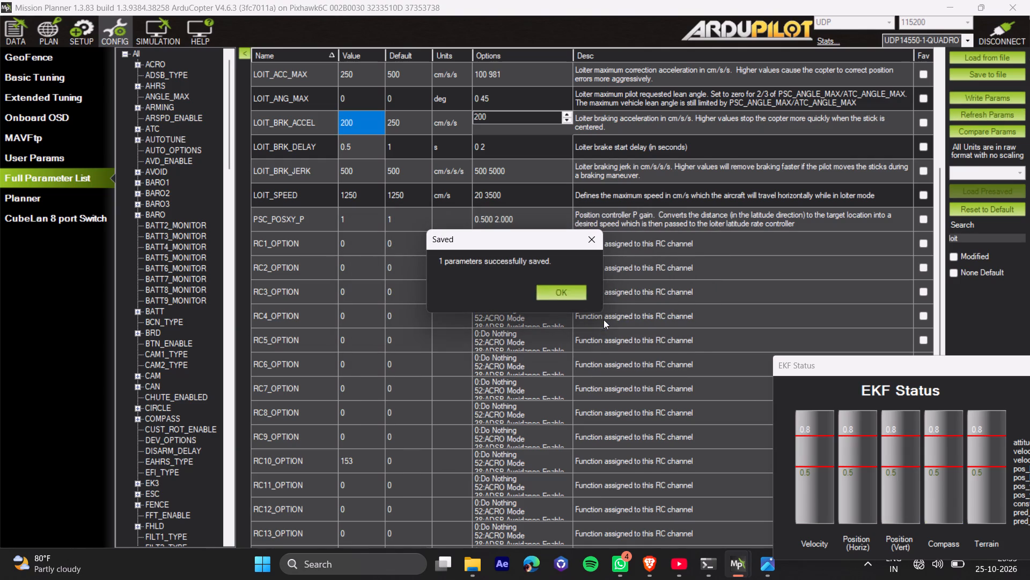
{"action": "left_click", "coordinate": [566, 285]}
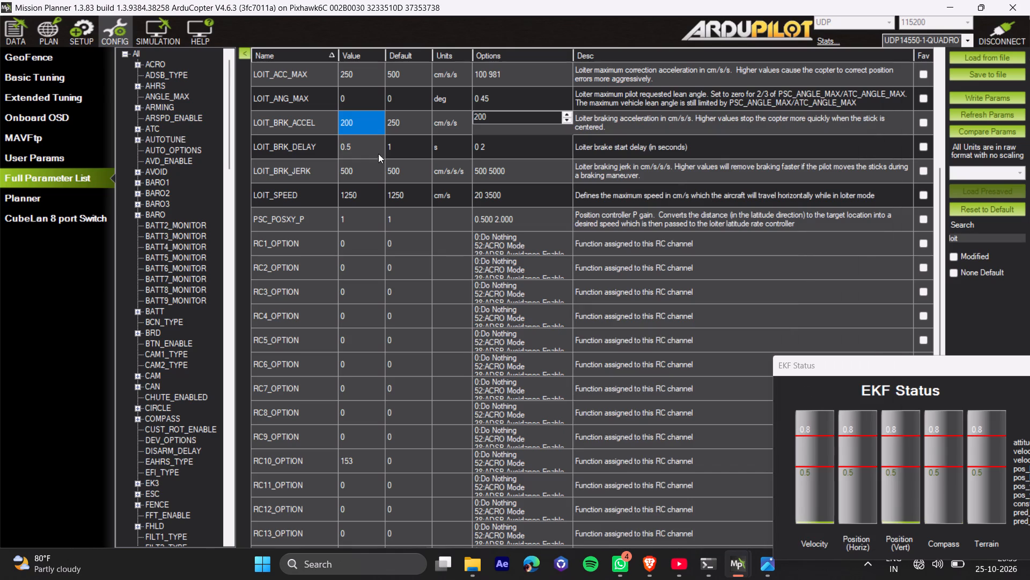
Set LOIT_BRK_ACCEL to 150 and write it to the flight controller.
{"action": "type", "text": "150"}
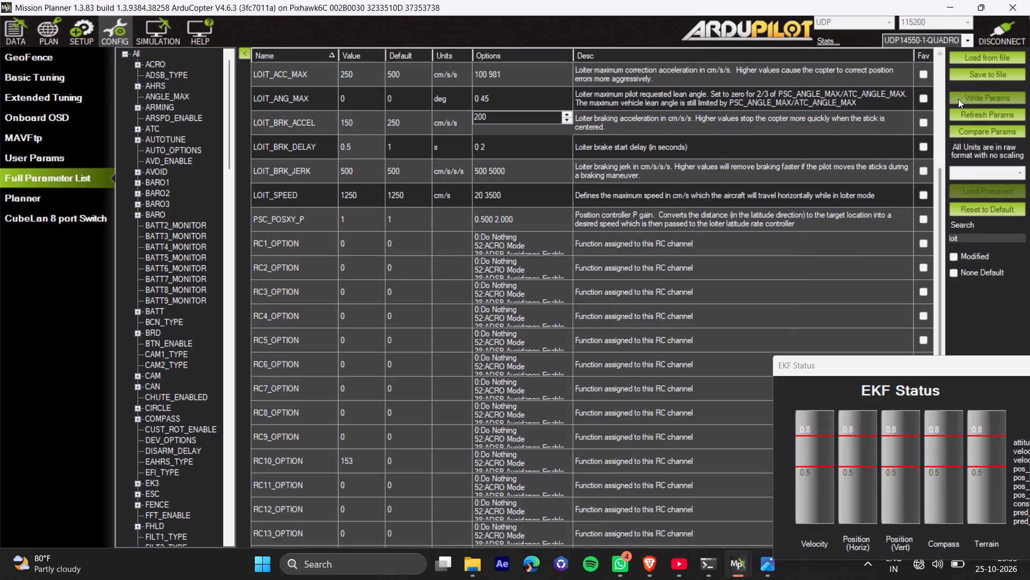
{"action": "left_click", "coordinate": [959, 99]}
{"action": "left_click", "coordinate": [581, 319]}
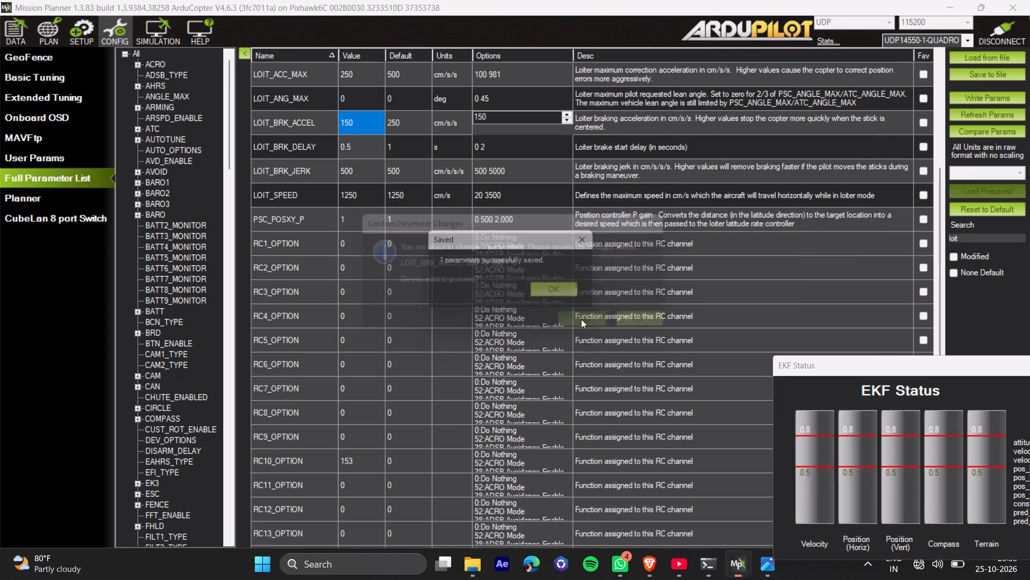
{"action": "left_click", "coordinate": [566, 298]}
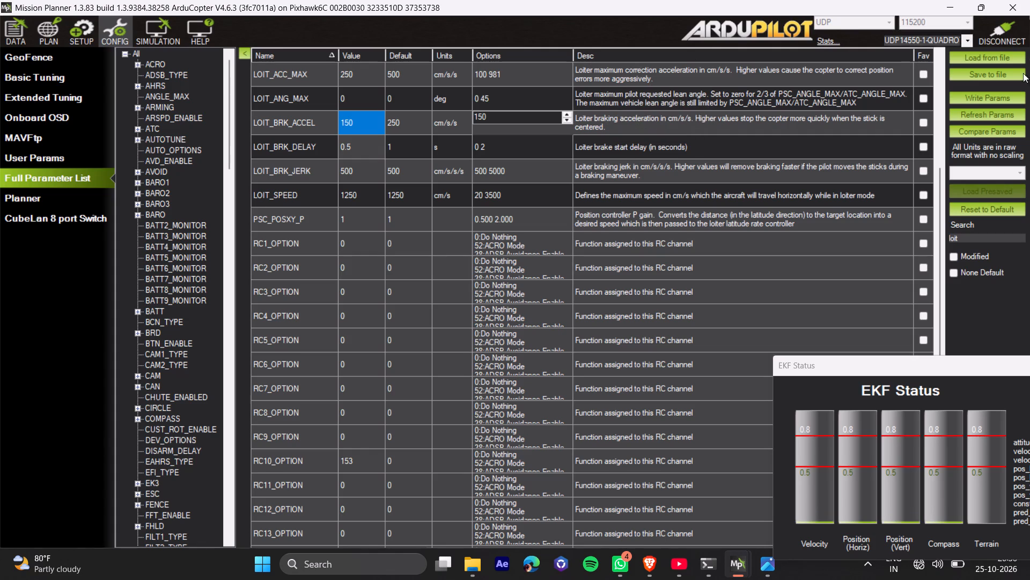
Move the EKF Status window further into view over the parameter list.
{"action": "left_click_drag", "start_coordinate": [954, 370], "coordinate": [945, 332]}
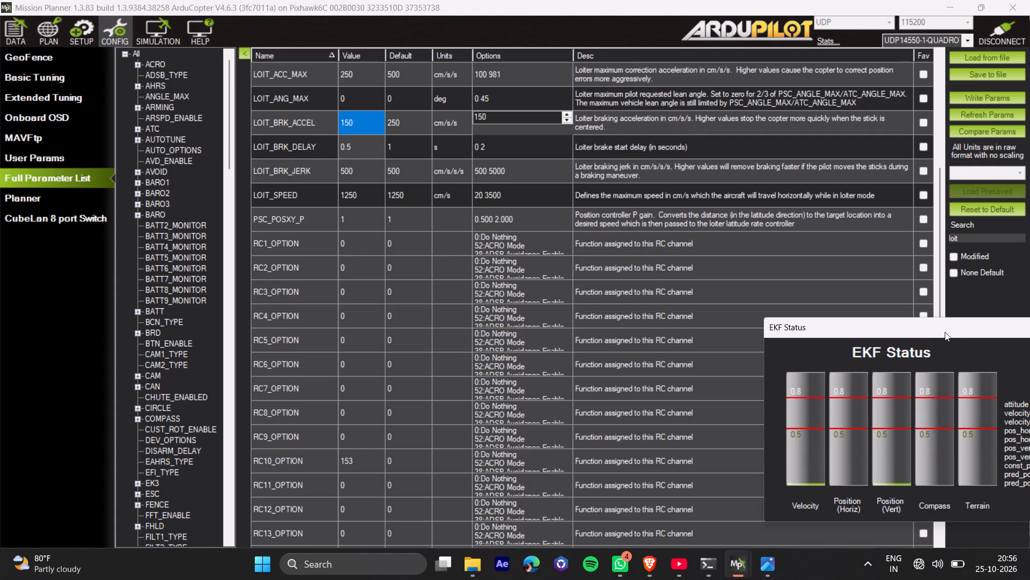
{"action": "left_click_drag", "start_coordinate": [945, 332], "coordinate": [925, 338]}
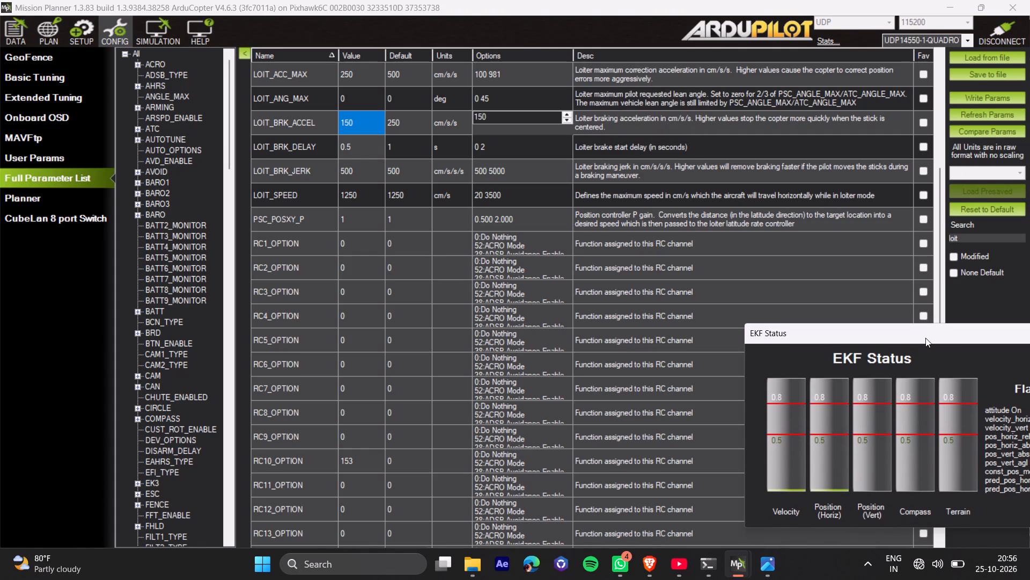
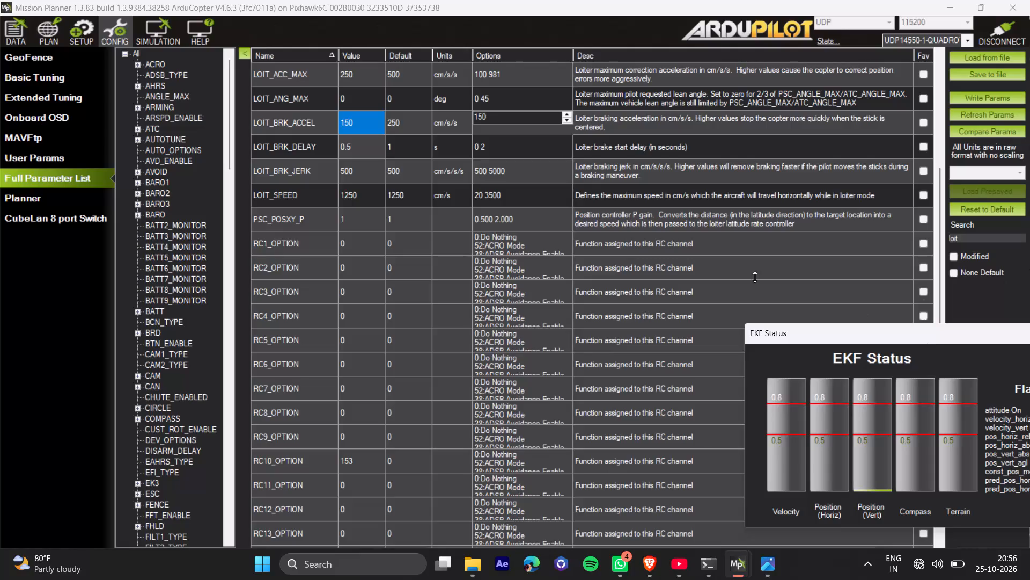
Set LOIT_BRK_ACCEL to 100 and write it to the flight controller.
{"action": "left_click", "coordinate": [356, 120]}
{"action": "type", "text": "100"}
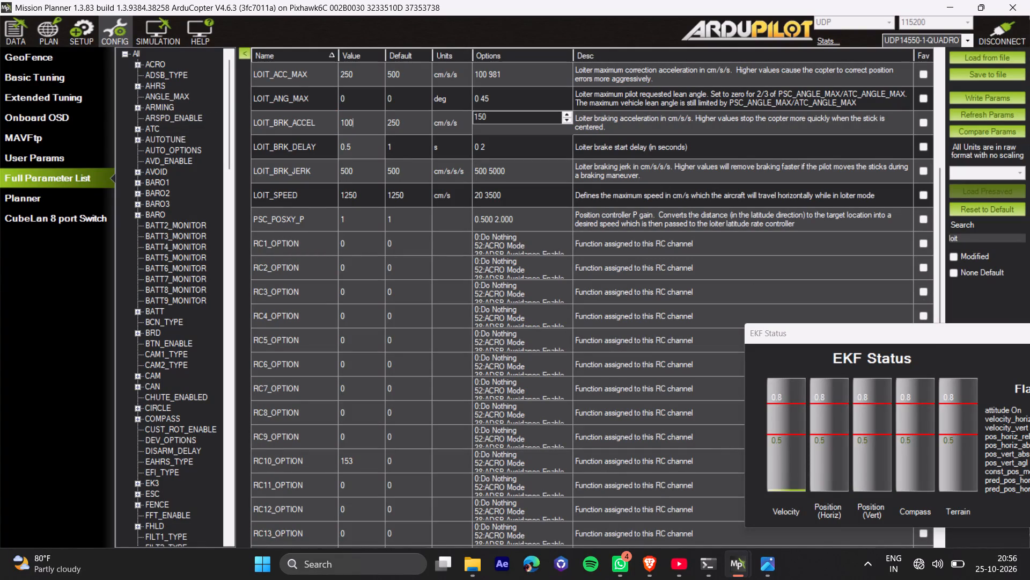
{"action": "left_click", "coordinate": [1003, 97]}
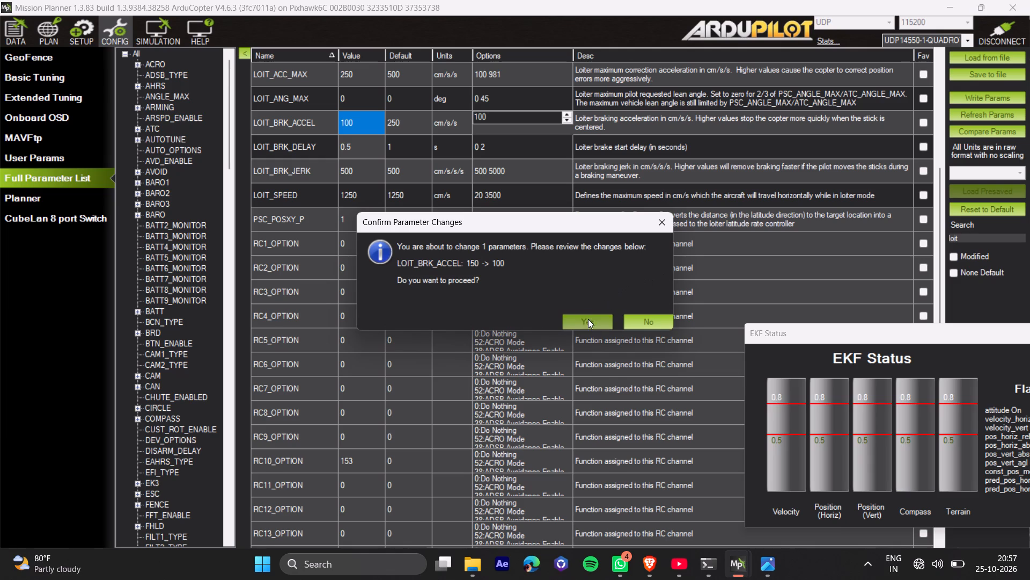
{"action": "left_click", "coordinate": [587, 321]}
{"action": "left_click", "coordinate": [565, 296]}
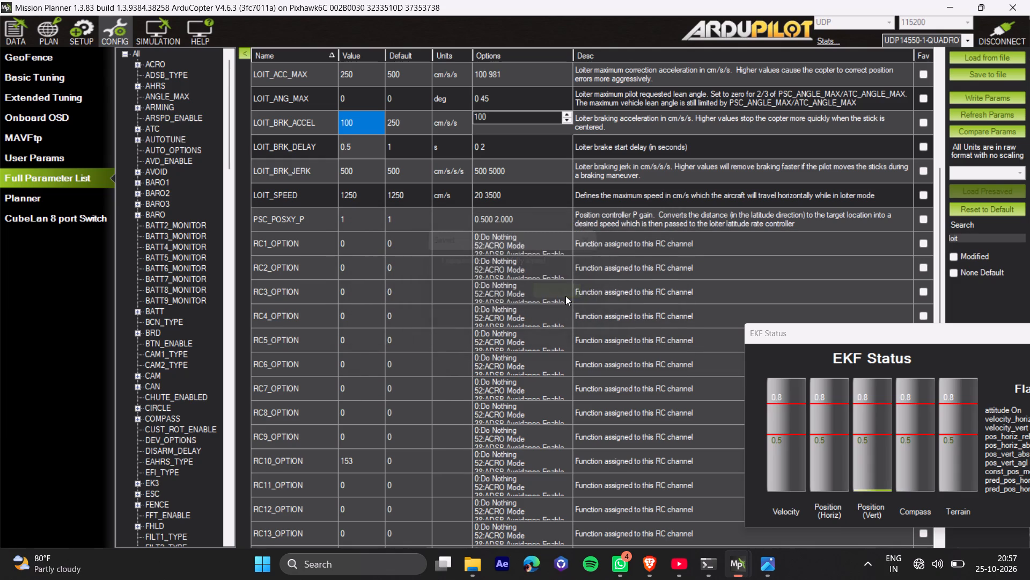
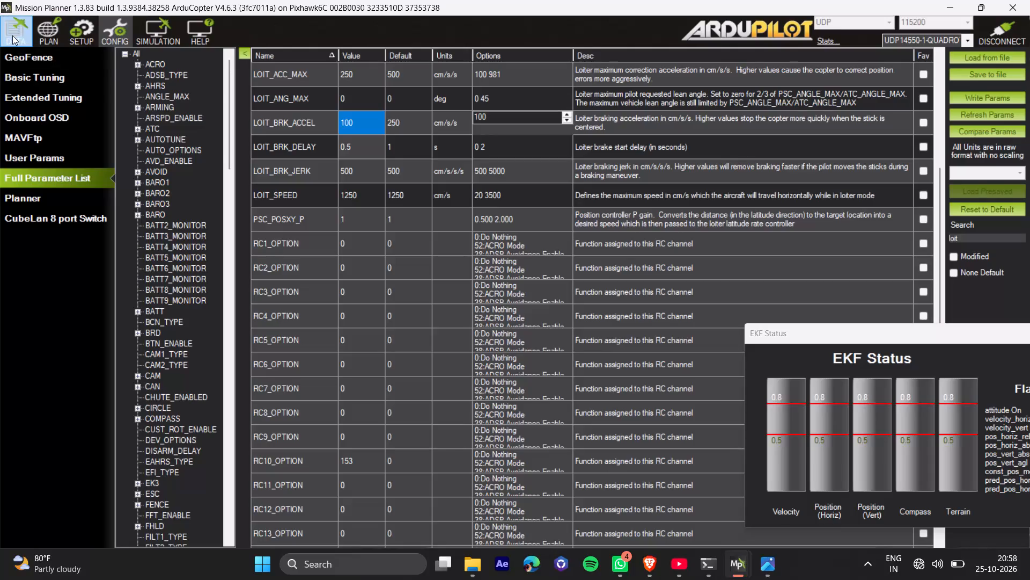
Check the quadcopter's live flight data and map position with the new Loiter braking setting.
{"action": "left_click", "coordinate": [12, 36]}
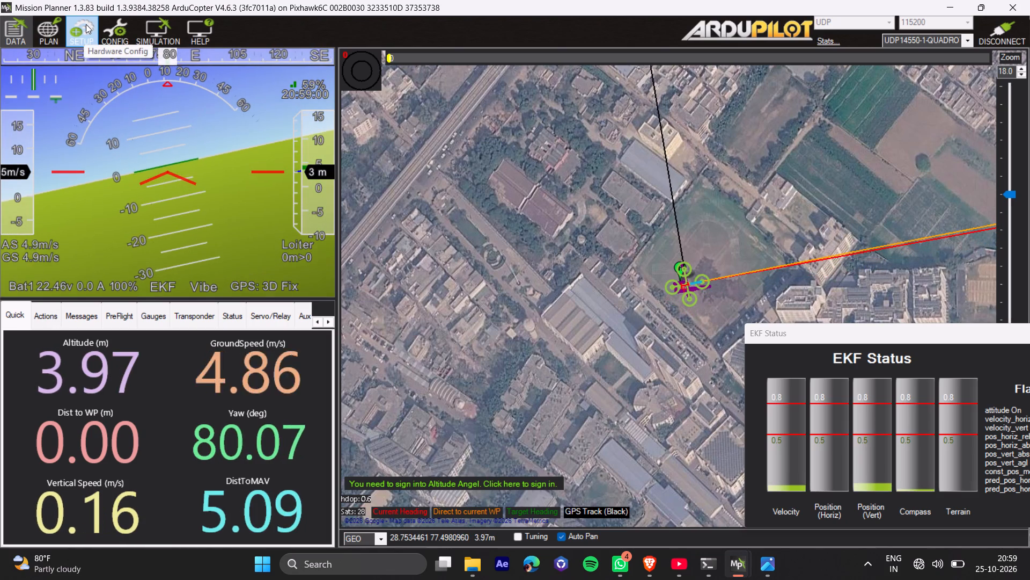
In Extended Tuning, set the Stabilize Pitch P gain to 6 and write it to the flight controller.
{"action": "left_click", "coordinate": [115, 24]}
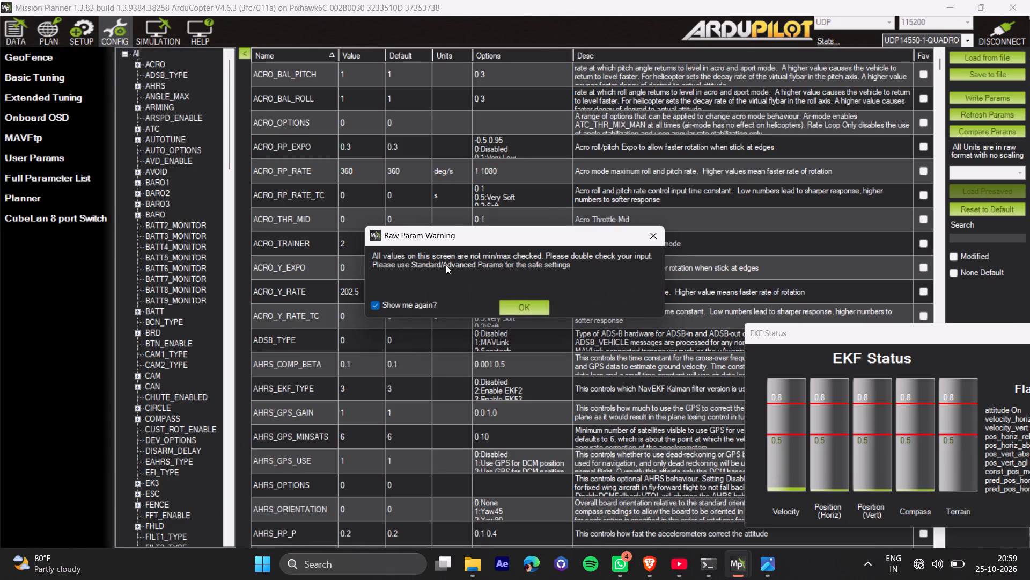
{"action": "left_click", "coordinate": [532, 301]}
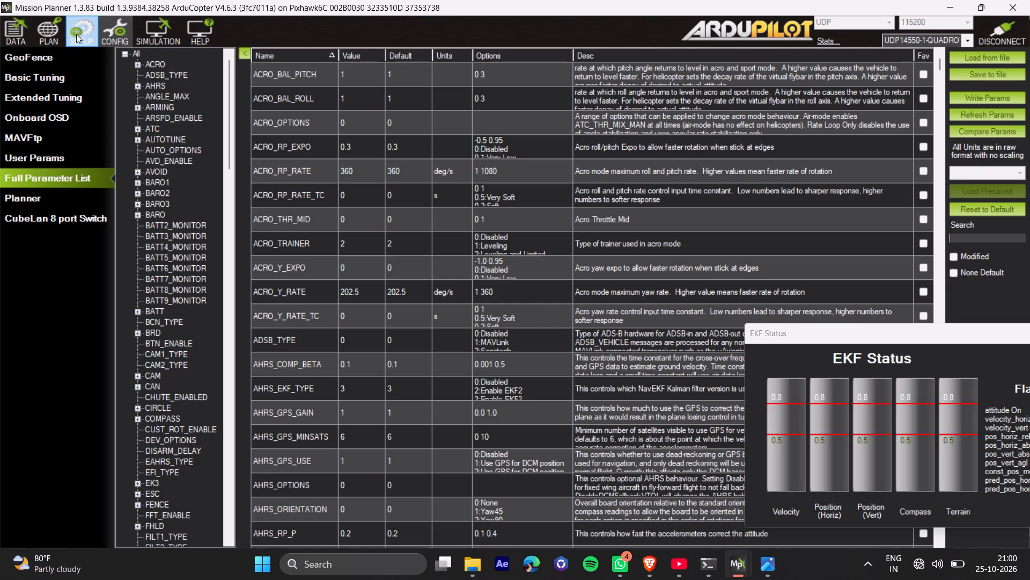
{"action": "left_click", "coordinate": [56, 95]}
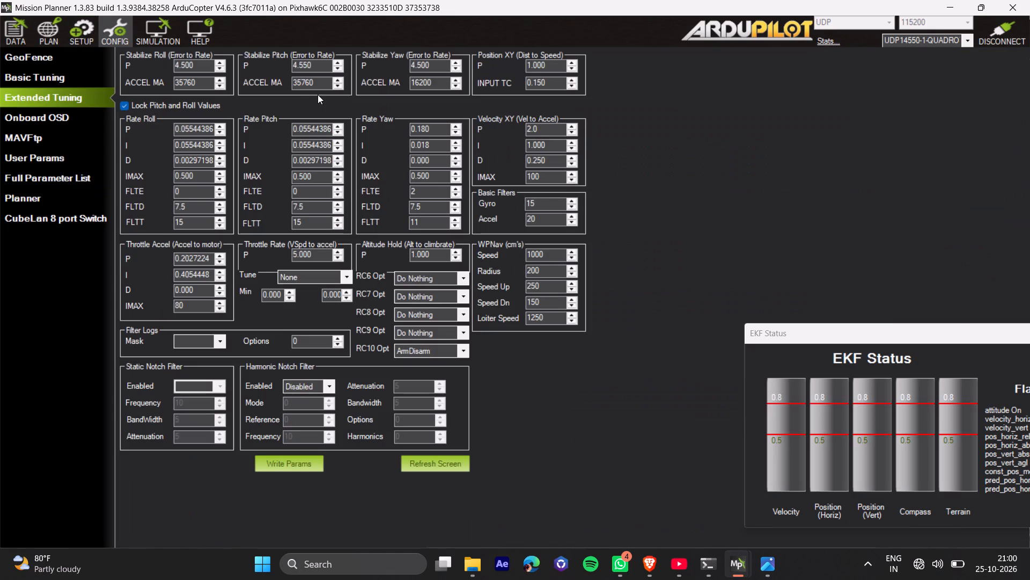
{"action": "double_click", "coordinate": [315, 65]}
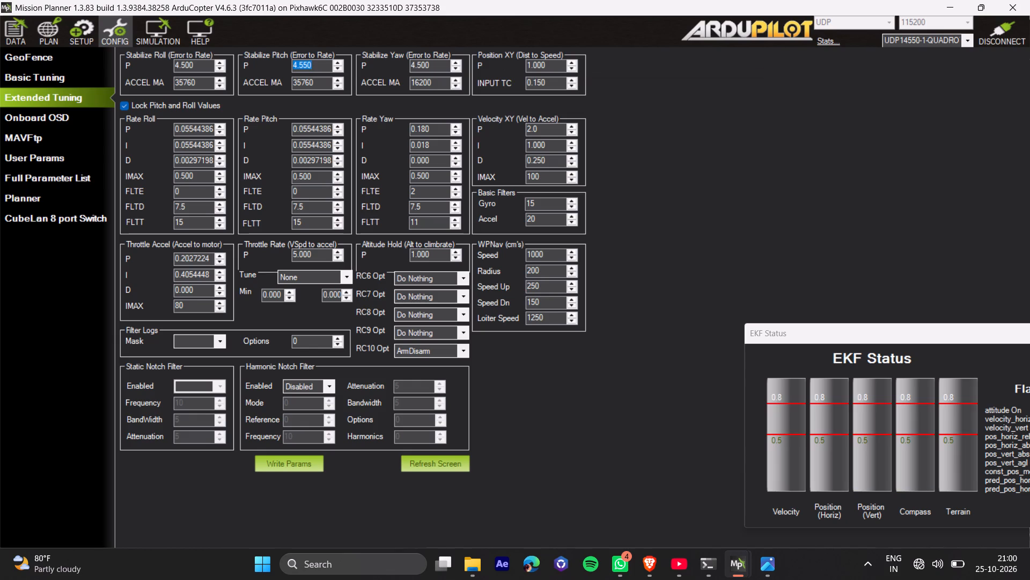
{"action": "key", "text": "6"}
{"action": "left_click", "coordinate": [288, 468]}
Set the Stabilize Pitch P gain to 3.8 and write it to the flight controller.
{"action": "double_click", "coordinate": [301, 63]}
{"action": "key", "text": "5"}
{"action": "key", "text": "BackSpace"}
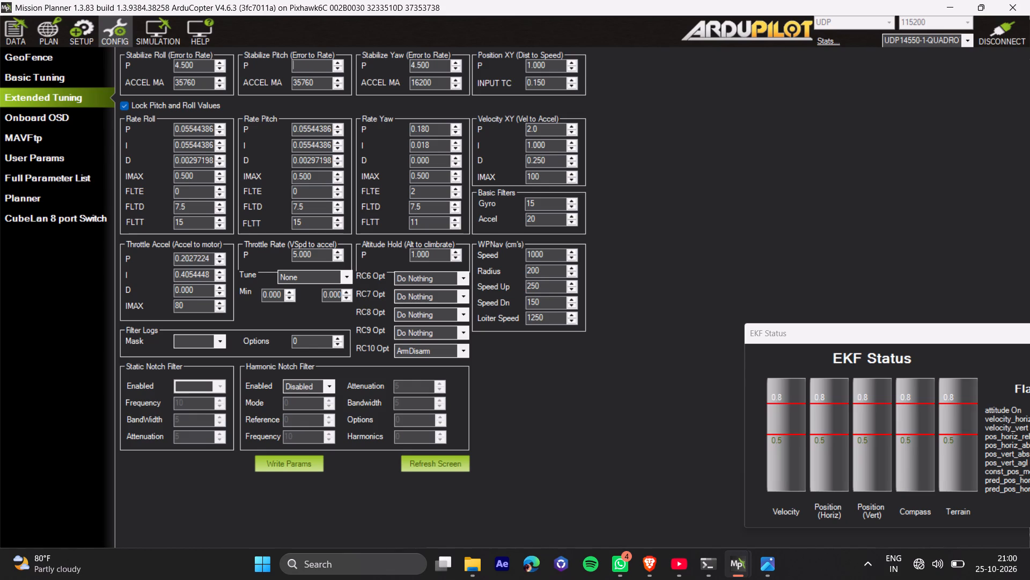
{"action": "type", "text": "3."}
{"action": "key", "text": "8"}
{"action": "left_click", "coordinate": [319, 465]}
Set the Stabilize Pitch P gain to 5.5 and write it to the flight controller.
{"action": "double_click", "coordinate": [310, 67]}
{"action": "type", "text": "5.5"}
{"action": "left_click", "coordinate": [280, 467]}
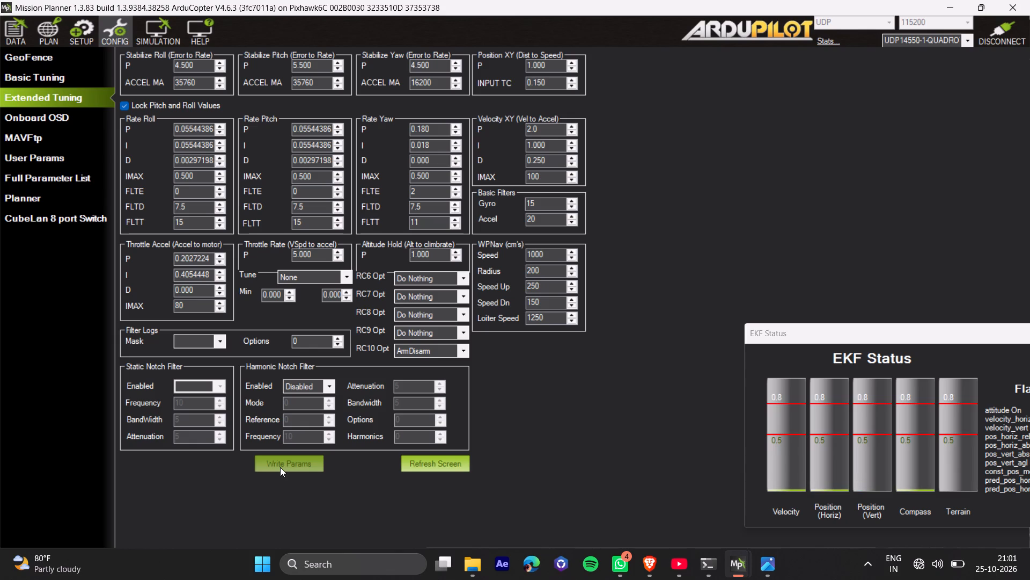
Set the Stabilize Pitch P gain to 4.5 and write it to the flight controller.
{"action": "double_click", "coordinate": [311, 64]}
{"action": "type", "text": "4.5"}
{"action": "left_click", "coordinate": [313, 466]}
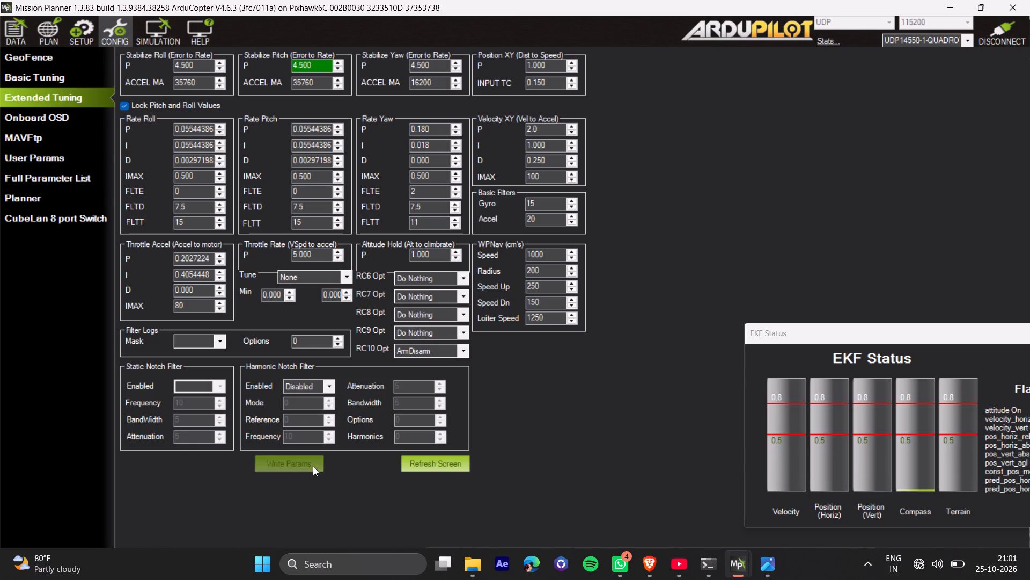
{"action": "double_click", "coordinate": [545, 392]}
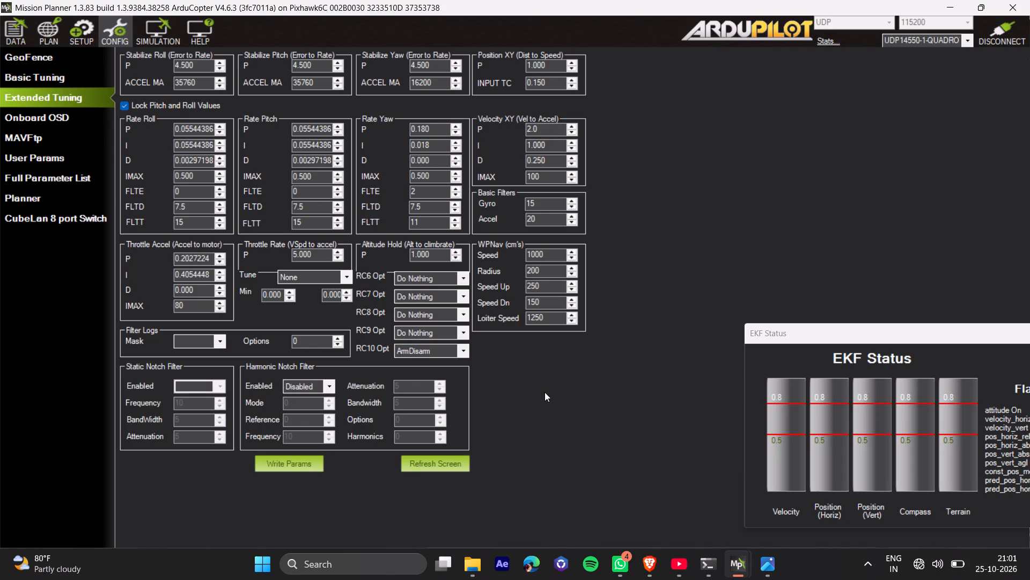
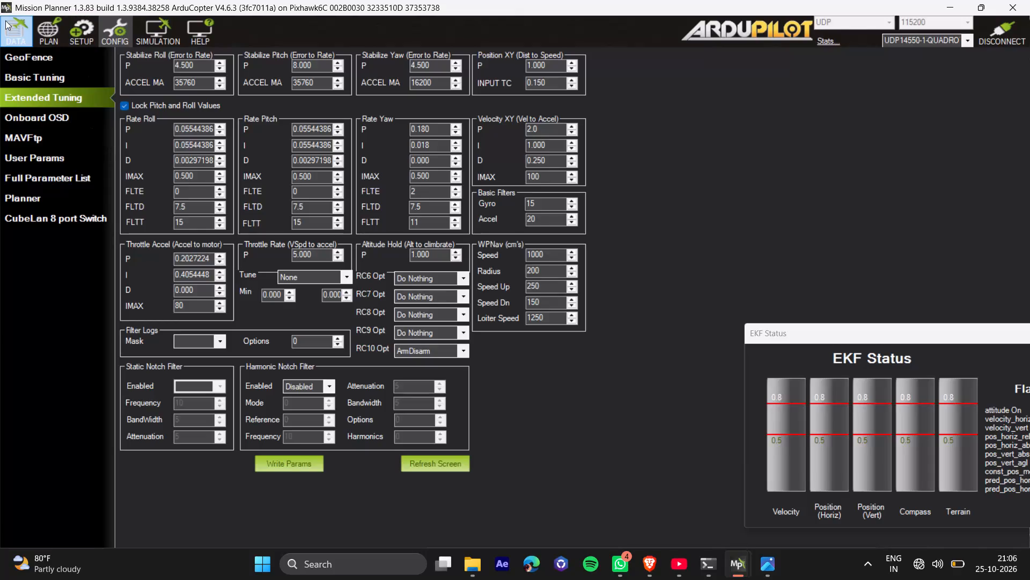
In Extended Tuning, set the Stabilize Pitch P gain to 4.5 and write it to the flight controller.
{"action": "left_click", "coordinate": [6, 25]}
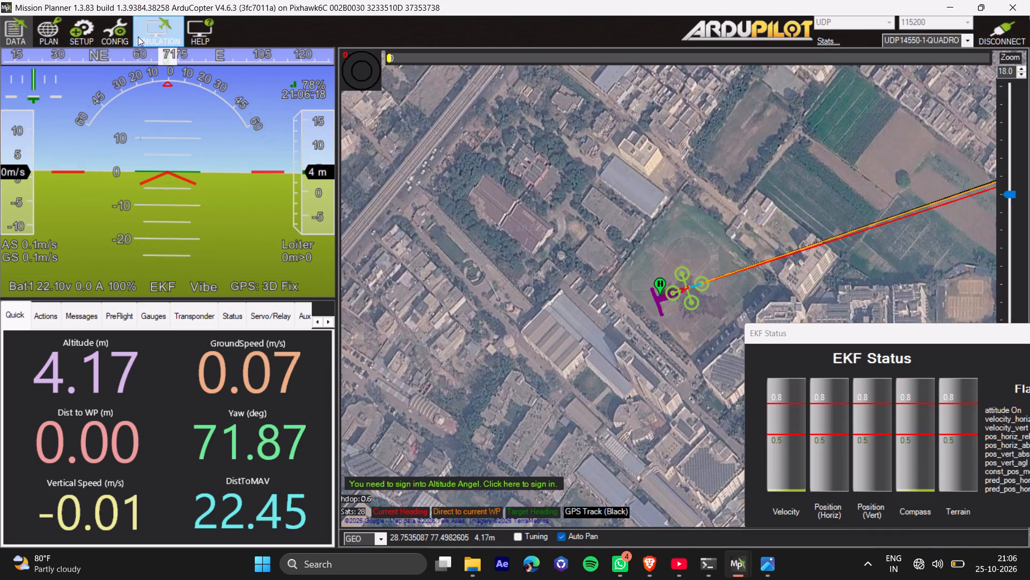
{"action": "left_click", "coordinate": [105, 28]}
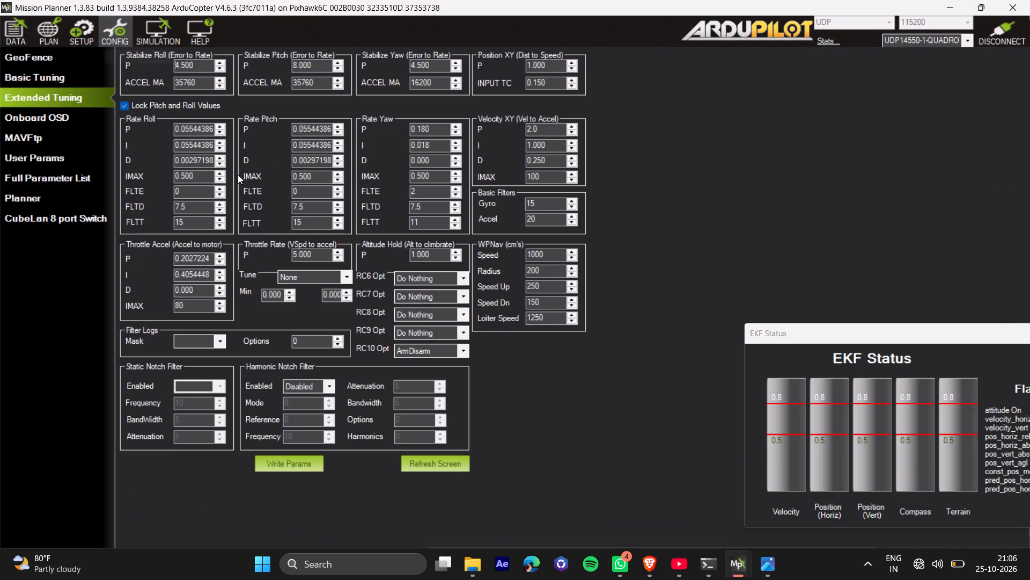
{"action": "double_click", "coordinate": [313, 67]}
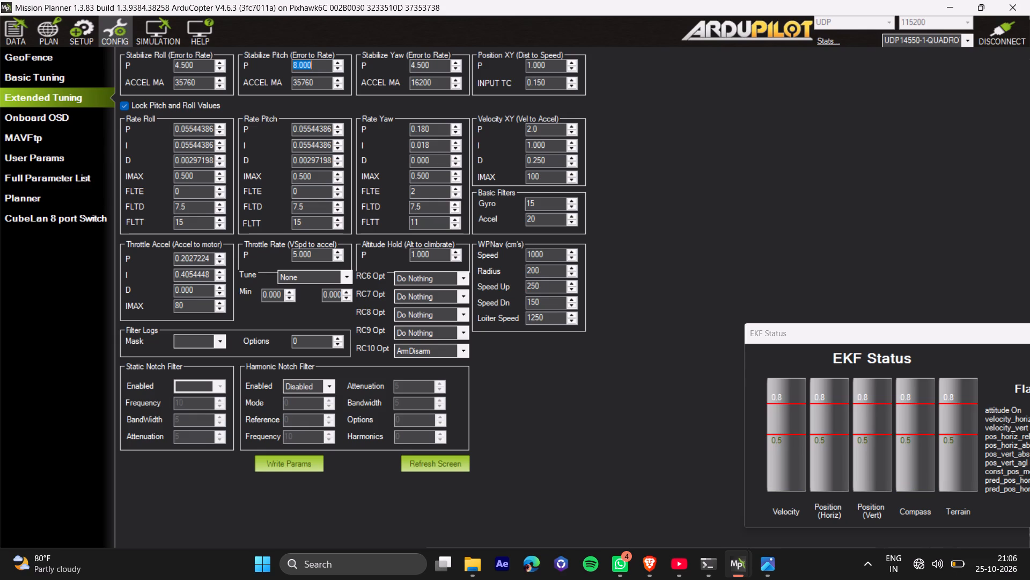
{"action": "type", "text": "4.5"}
{"action": "left_click", "coordinate": [285, 465]}
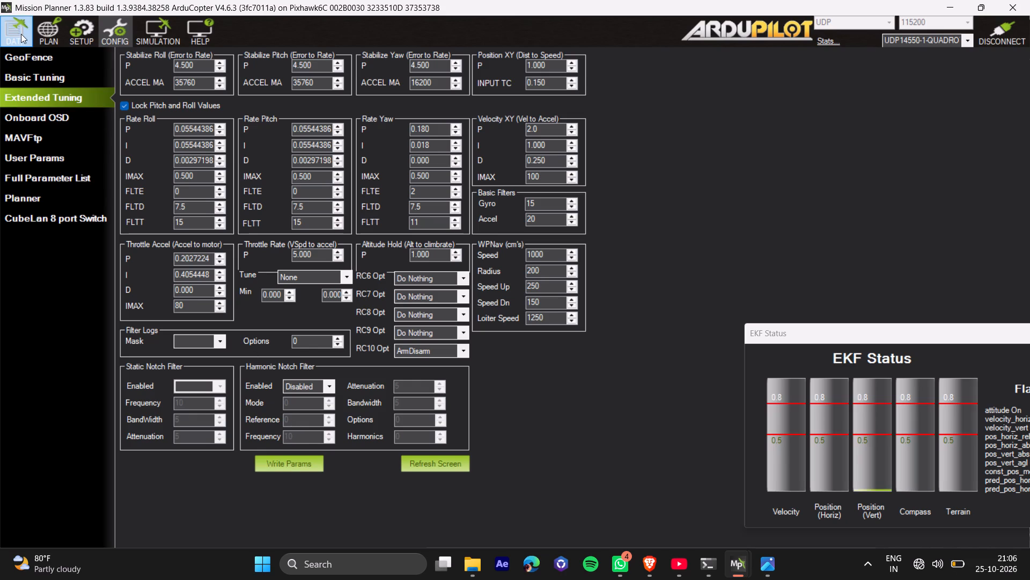
In the flight data view, check the vehicle's message log and the EKF status, and close the newly opened EKF window.
{"action": "left_click", "coordinate": [20, 34]}
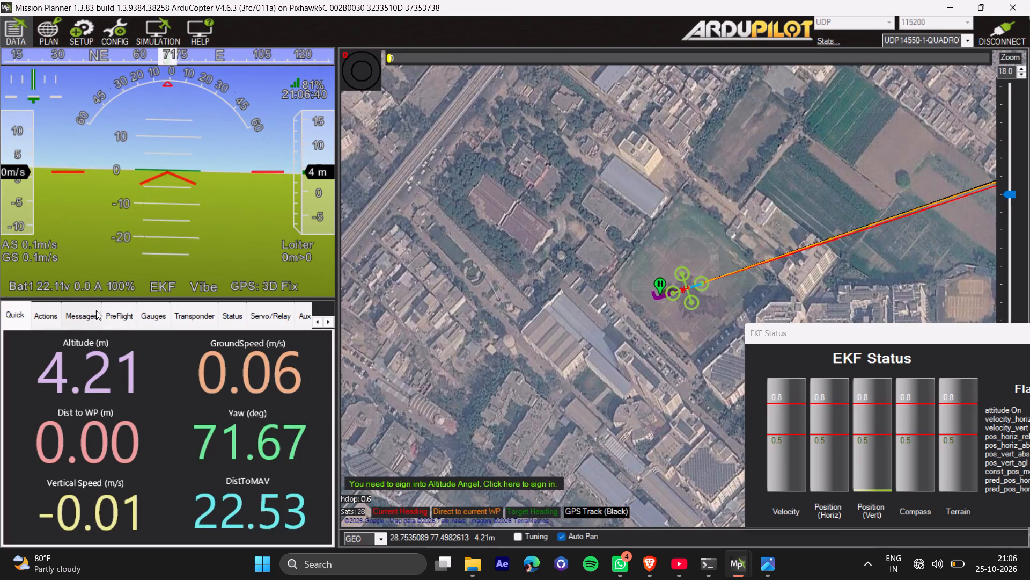
{"action": "left_click", "coordinate": [74, 315]}
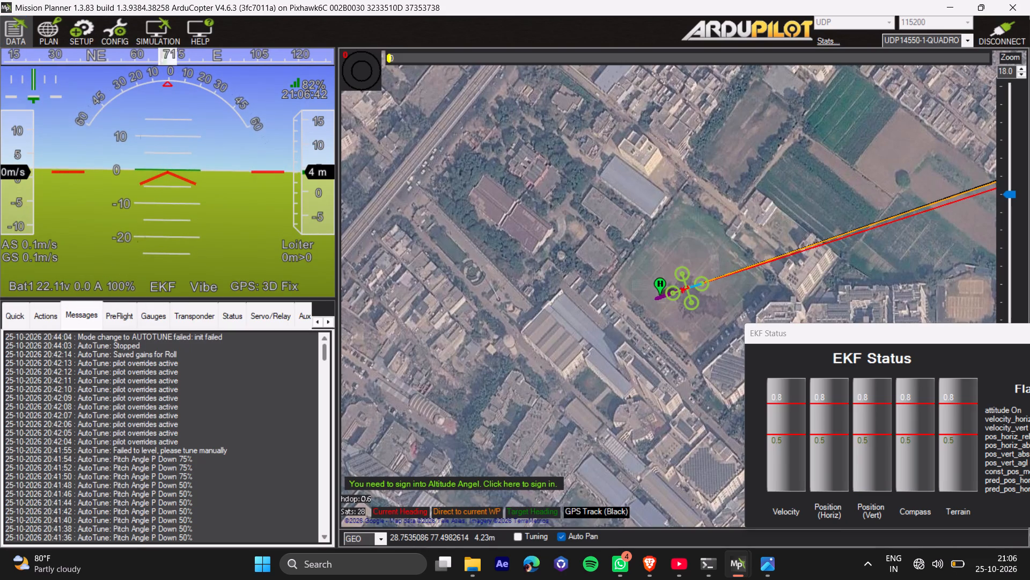
{"action": "left_click", "coordinate": [165, 281]}
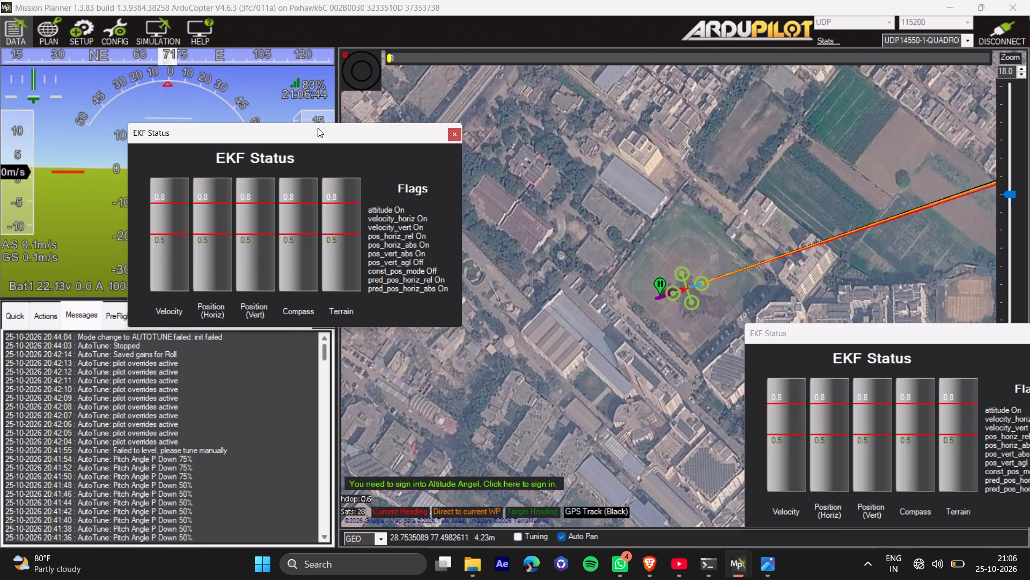
{"action": "left_click_drag", "start_coordinate": [318, 137], "coordinate": [401, 117]}
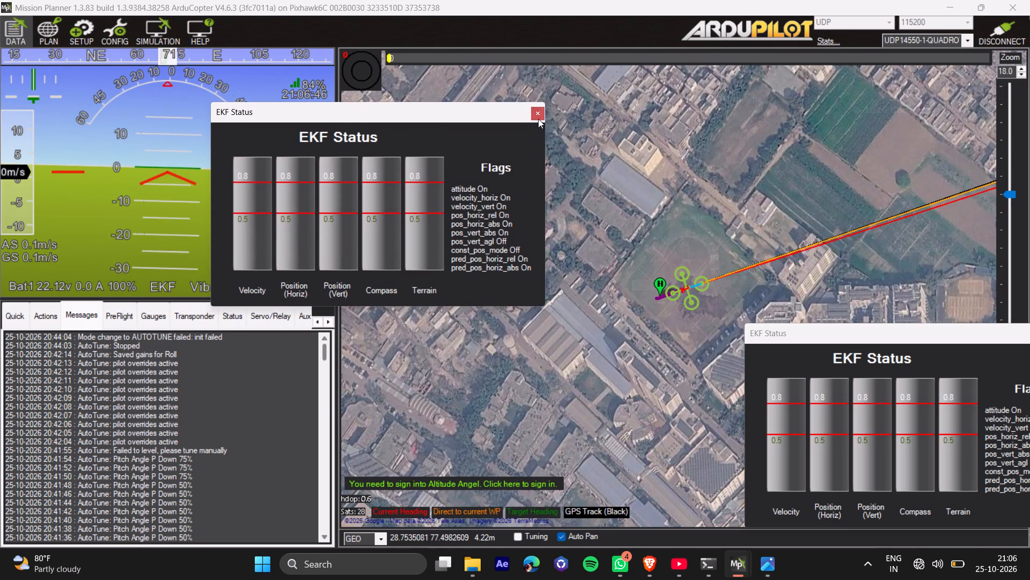
{"action": "left_click", "coordinate": [538, 114]}
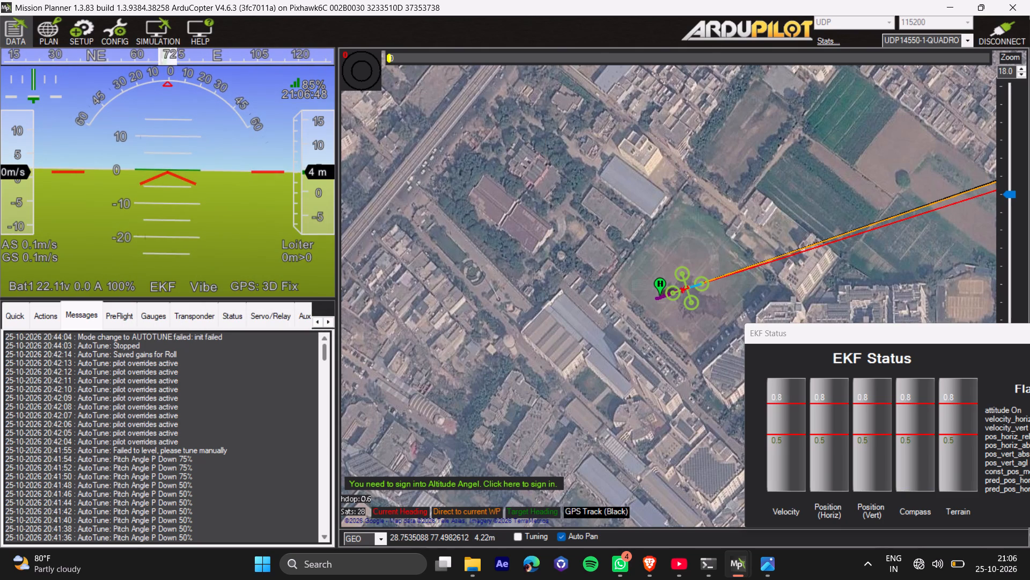
Open the Vibration monitor and place it over the map, clear of the artificial horizon, to watch vibration and clipping.
{"action": "left_click", "coordinate": [204, 285]}
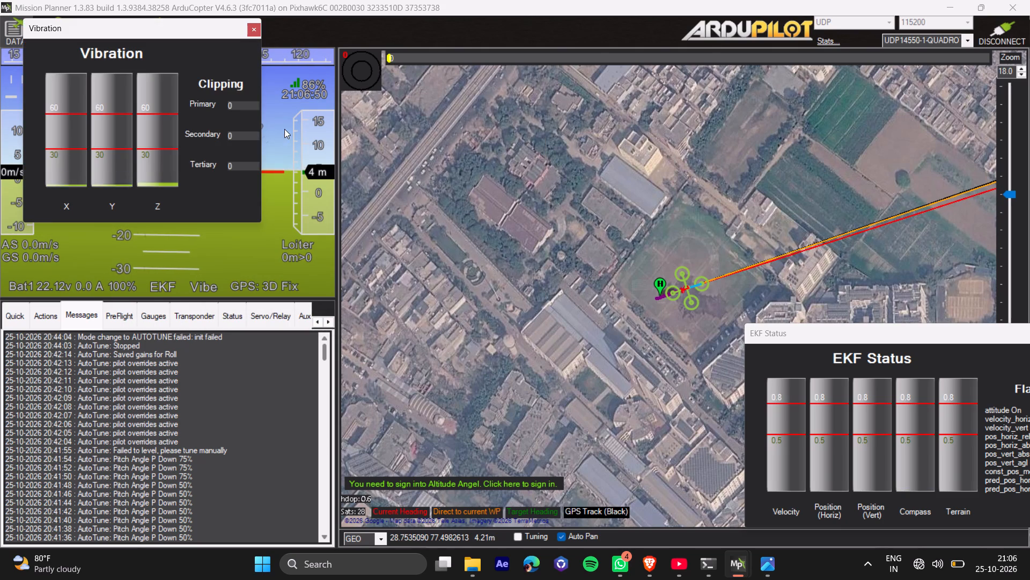
{"action": "left_click_drag", "start_coordinate": [192, 33], "coordinate": [528, 49]}
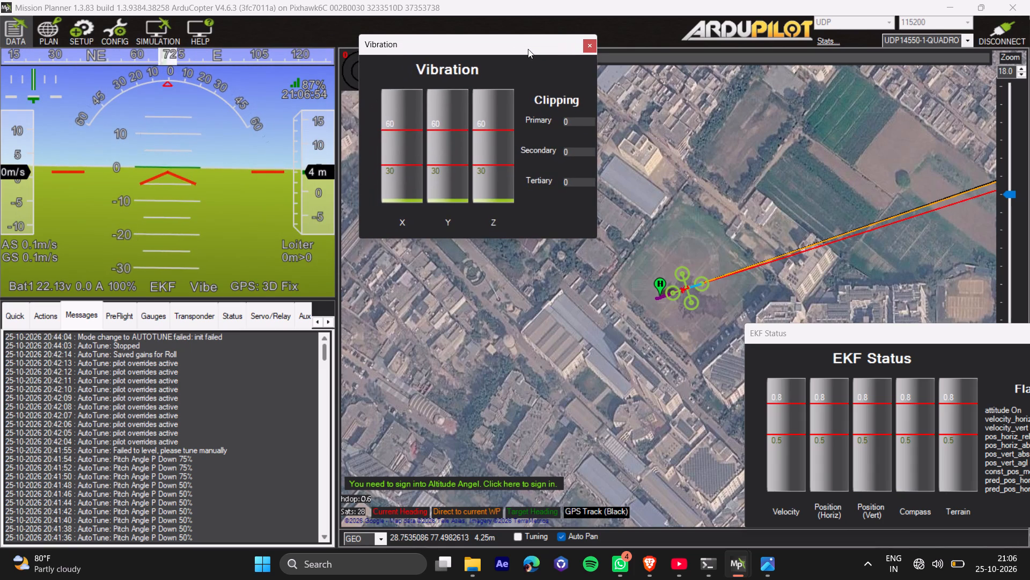
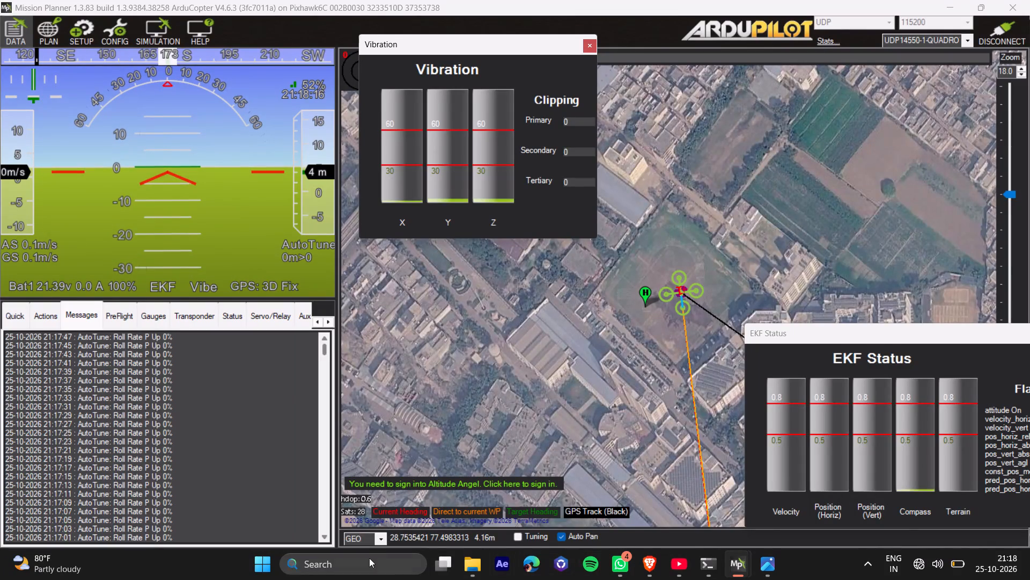
Check the newest AutoTune entries in the message log and reopen the Extended Tuning parameters with the Vibration and EKF windows kept open.
{"action": "scroll", "coordinate": [261, 501], "scroll_direction": "up", "scroll_amount": 12}
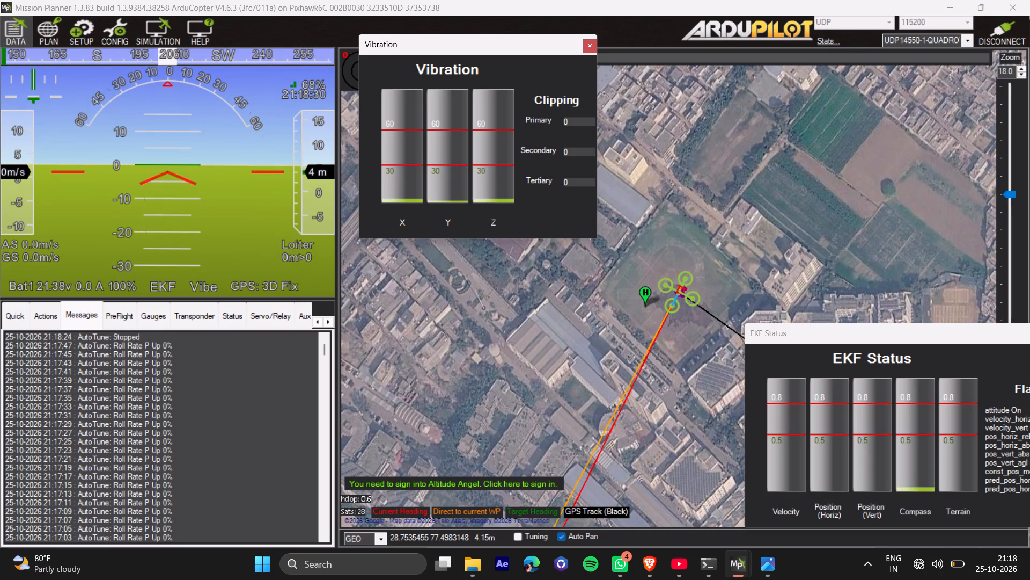
{"action": "left_click", "coordinate": [113, 28]}
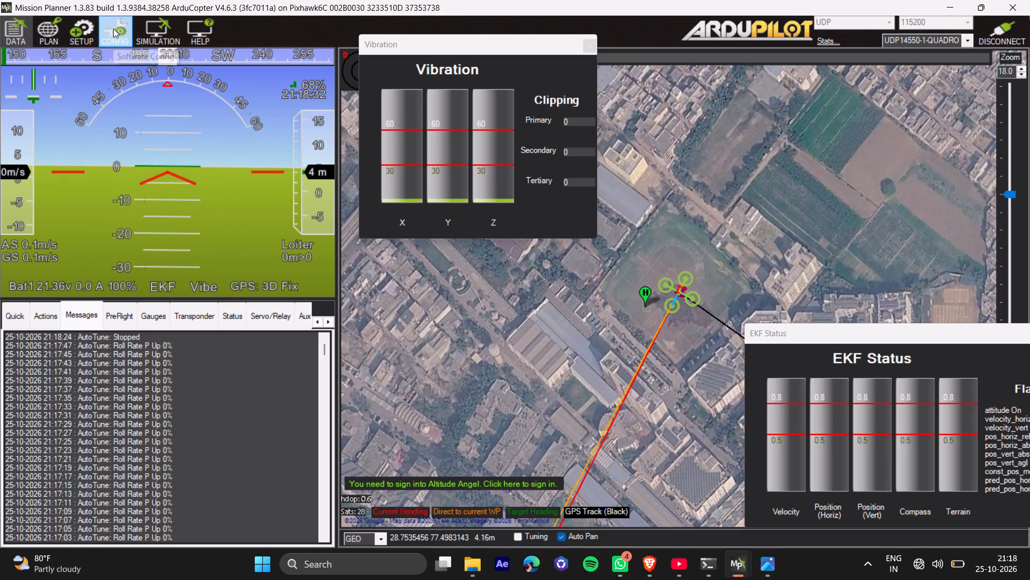
{"action": "left_click", "coordinate": [113, 28]}
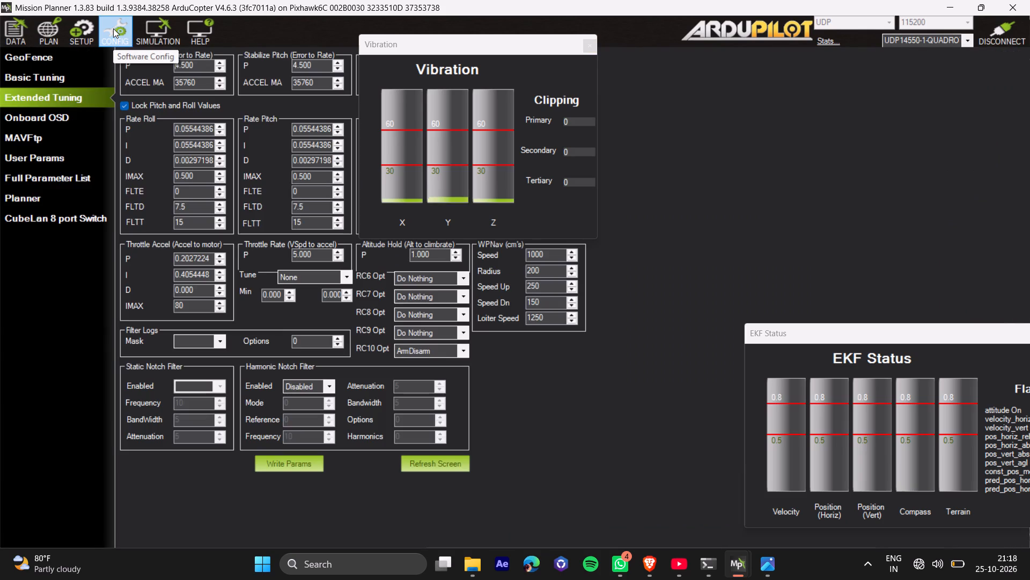
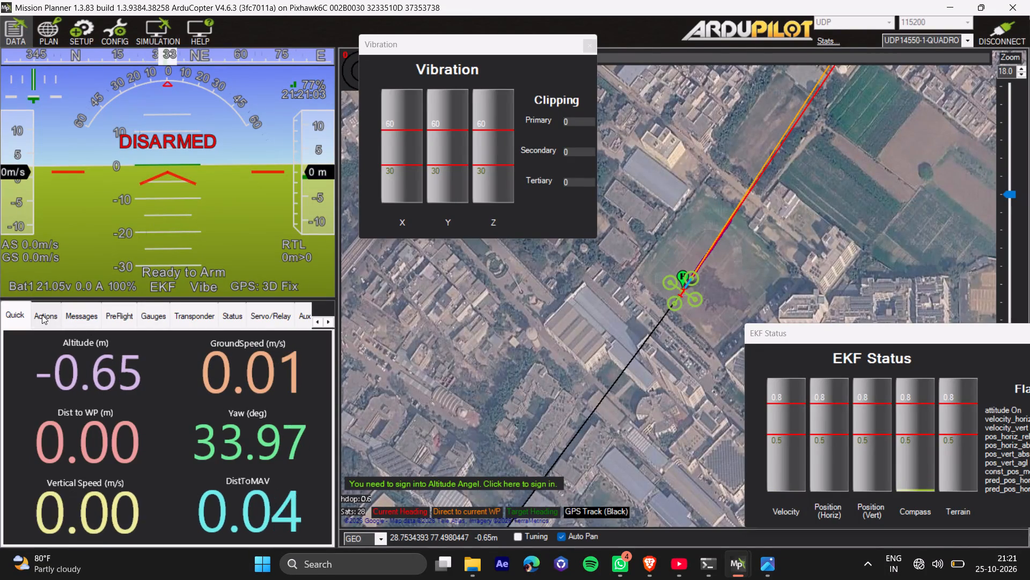
Look through the vehicle's live Status telemetry, from the battery, EKF and GPS values to the time-in-air (timeInAir, timeInAirMinSec) and vibration entries.
{"action": "left_click", "coordinate": [225, 317]}
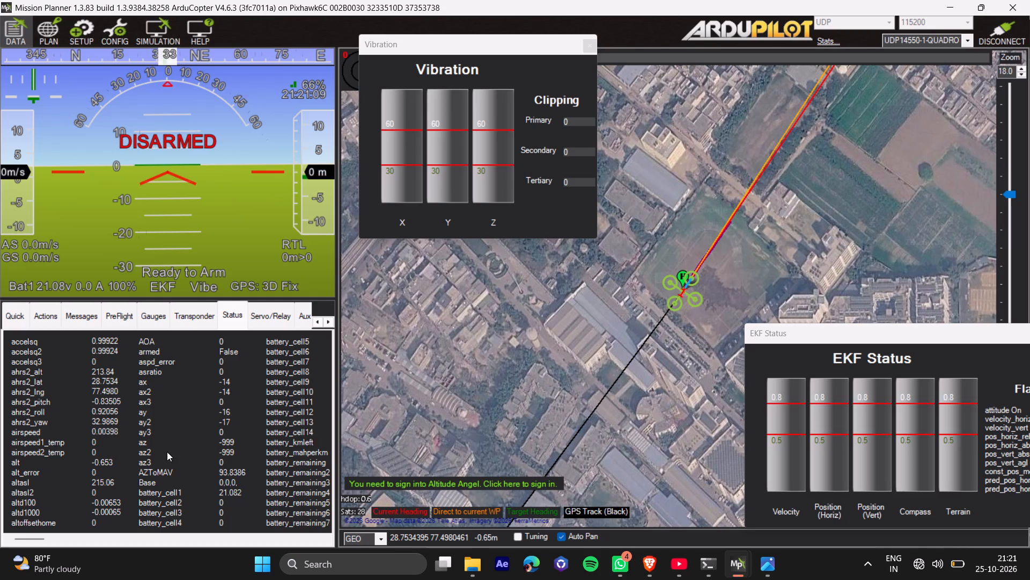
{"action": "scroll", "coordinate": [135, 482], "scroll_direction": "down", "scroll_amount": 1}
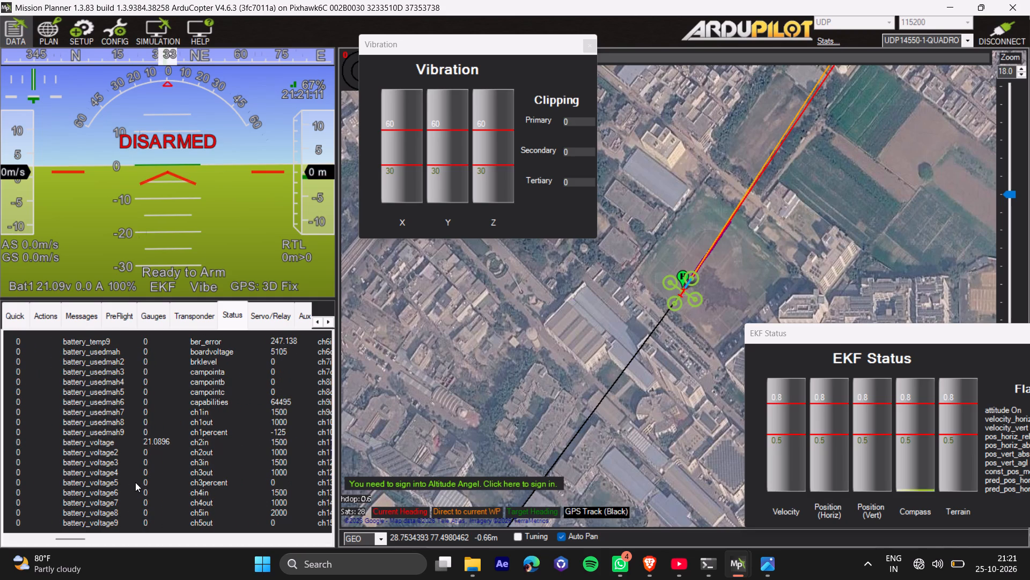
{"action": "scroll", "coordinate": [135, 482], "scroll_direction": "down", "scroll_amount": 2}
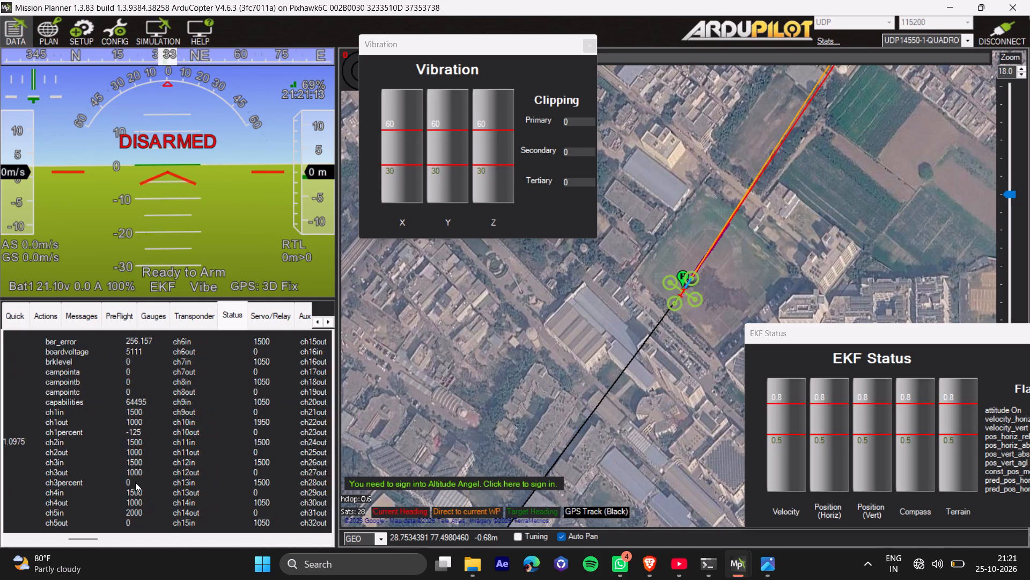
{"action": "scroll", "coordinate": [135, 482], "scroll_direction": "down", "scroll_amount": 2}
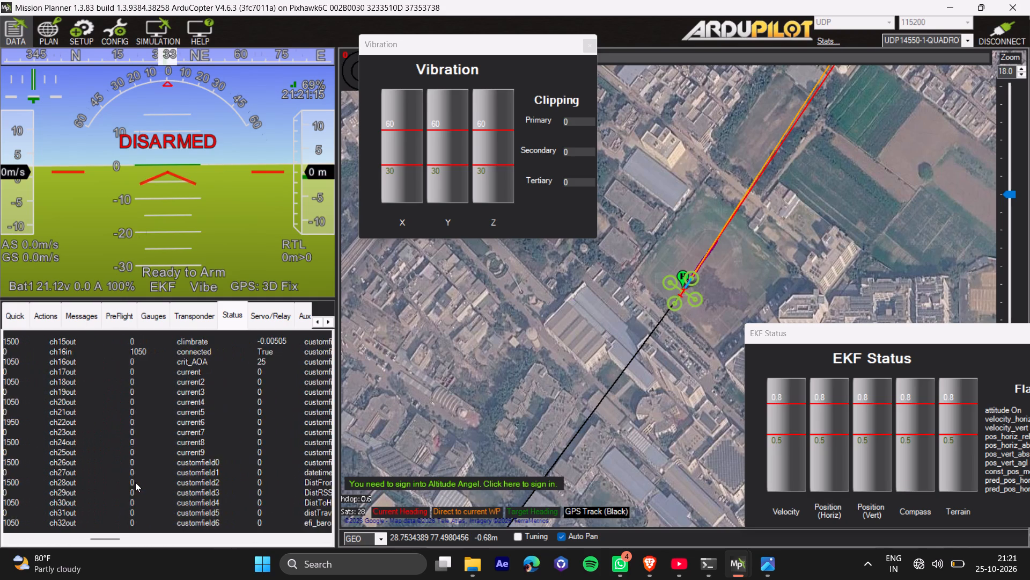
{"action": "scroll", "coordinate": [135, 482], "scroll_direction": "down", "scroll_amount": 2}
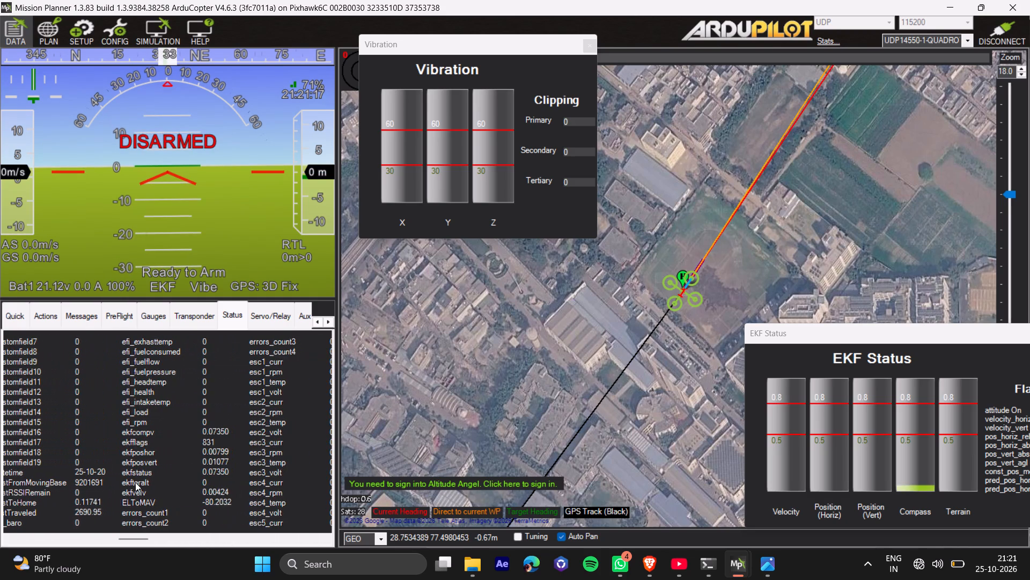
{"action": "scroll", "coordinate": [135, 482], "scroll_direction": "down", "scroll_amount": 3}
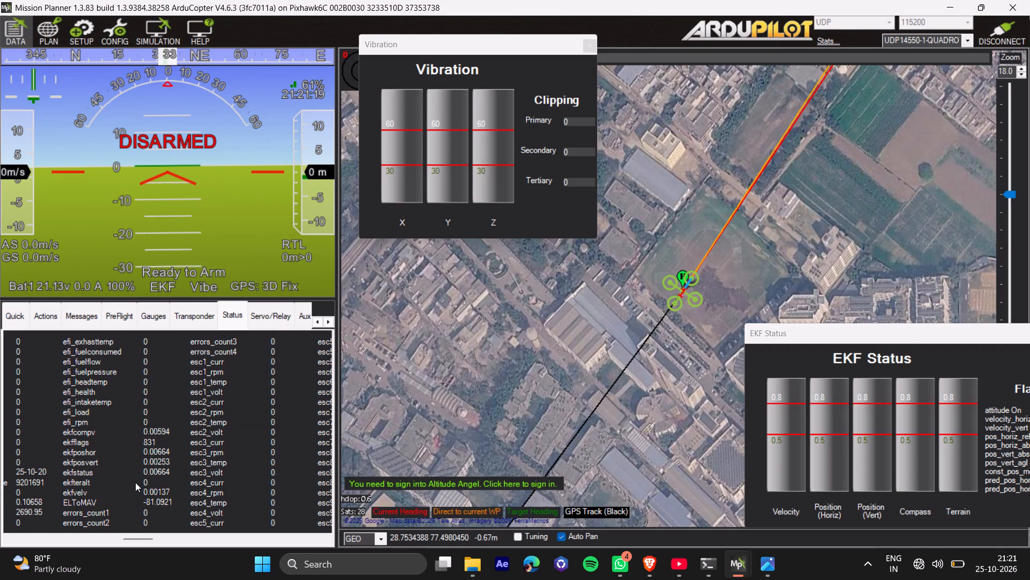
{"action": "scroll", "coordinate": [135, 482], "scroll_direction": "down", "scroll_amount": 1}
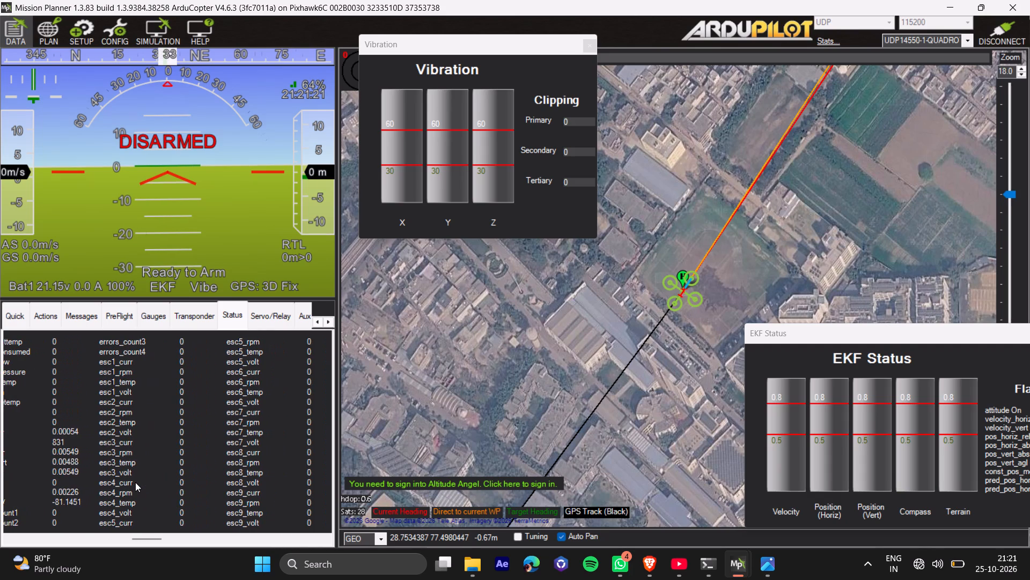
{"action": "scroll", "coordinate": [135, 482], "scroll_direction": "down", "scroll_amount": 1}
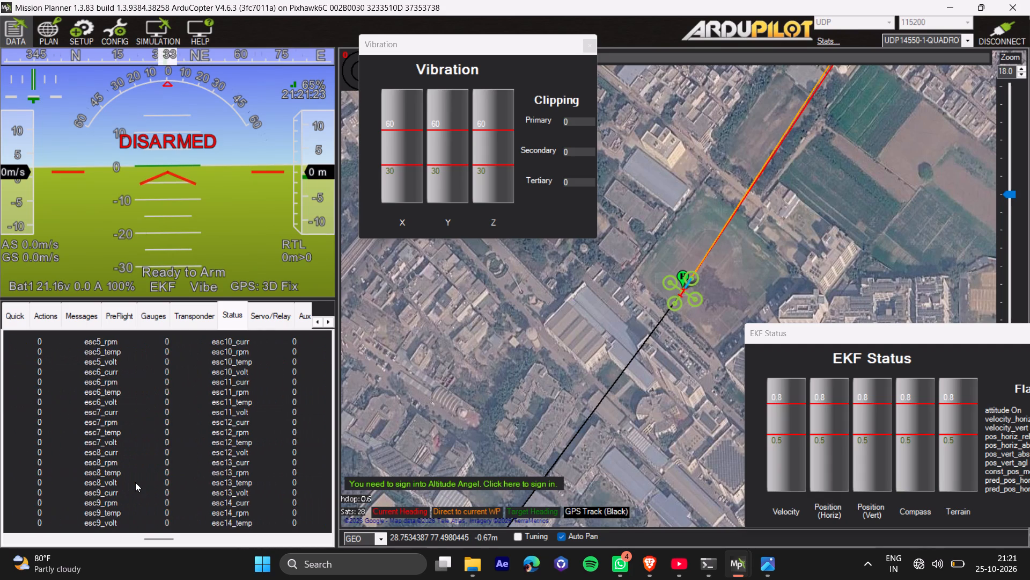
{"action": "scroll", "coordinate": [135, 482], "scroll_direction": "down", "scroll_amount": 1}
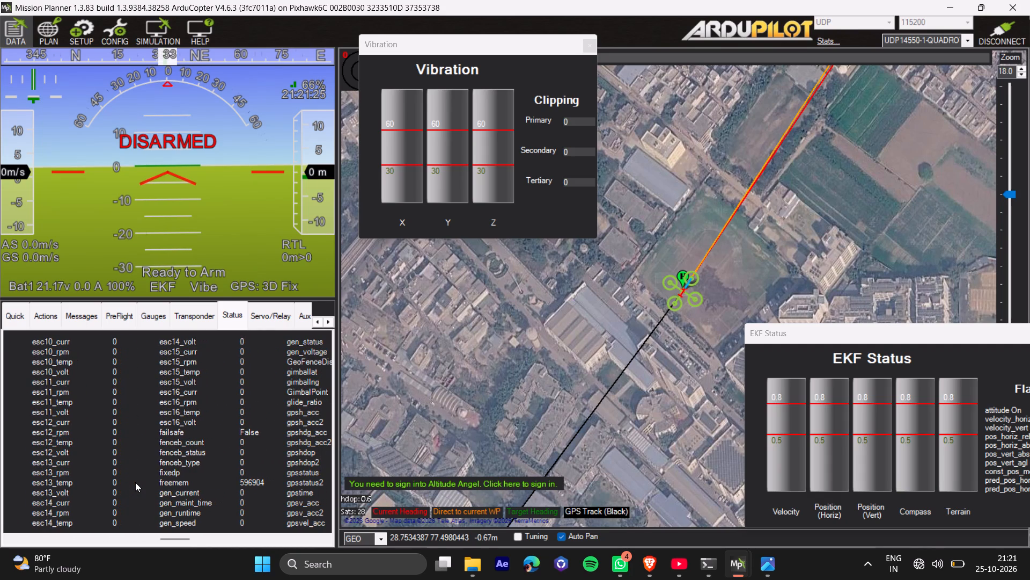
{"action": "scroll", "coordinate": [135, 482], "scroll_direction": "down", "scroll_amount": 1}
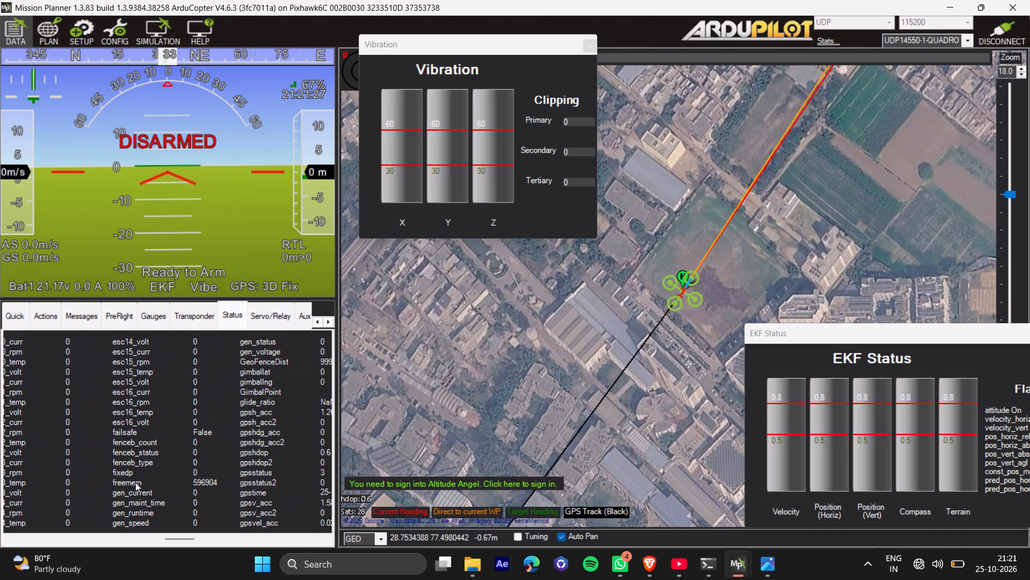
{"action": "scroll", "coordinate": [135, 482], "scroll_direction": "down", "scroll_amount": 2}
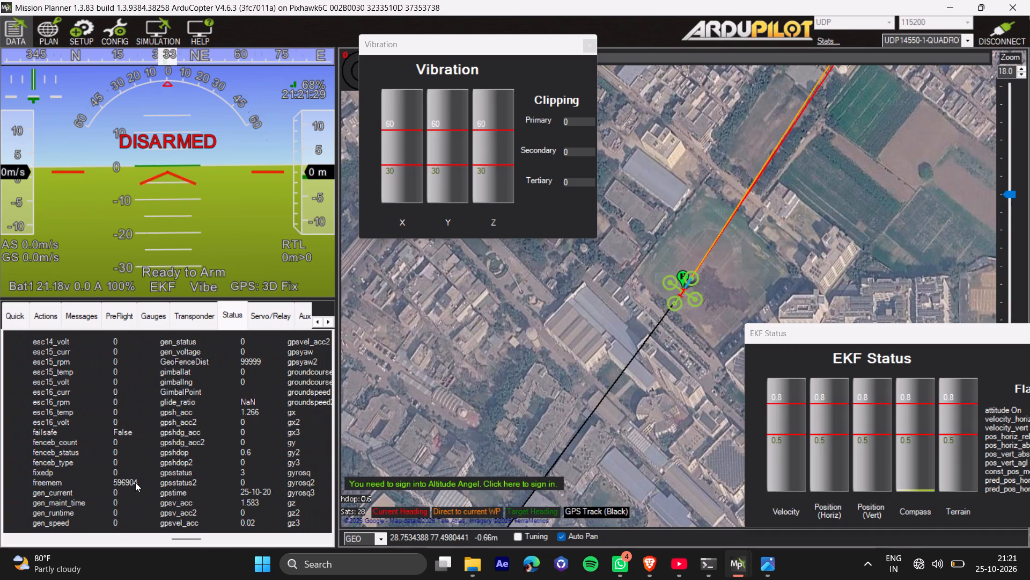
{"action": "scroll", "coordinate": [135, 482], "scroll_direction": "down", "scroll_amount": 1}
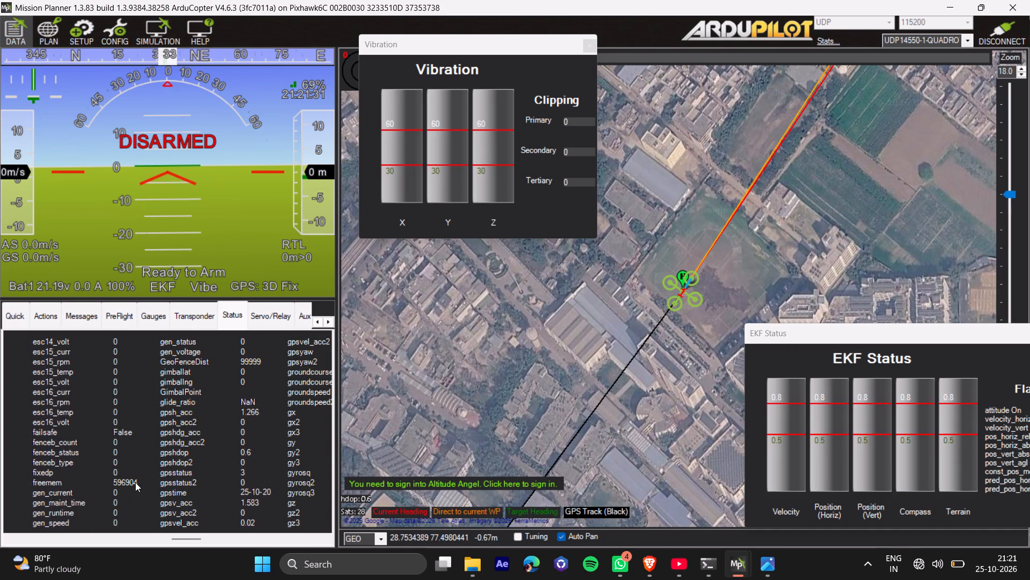
{"action": "scroll", "coordinate": [135, 482], "scroll_direction": "down", "scroll_amount": 2}
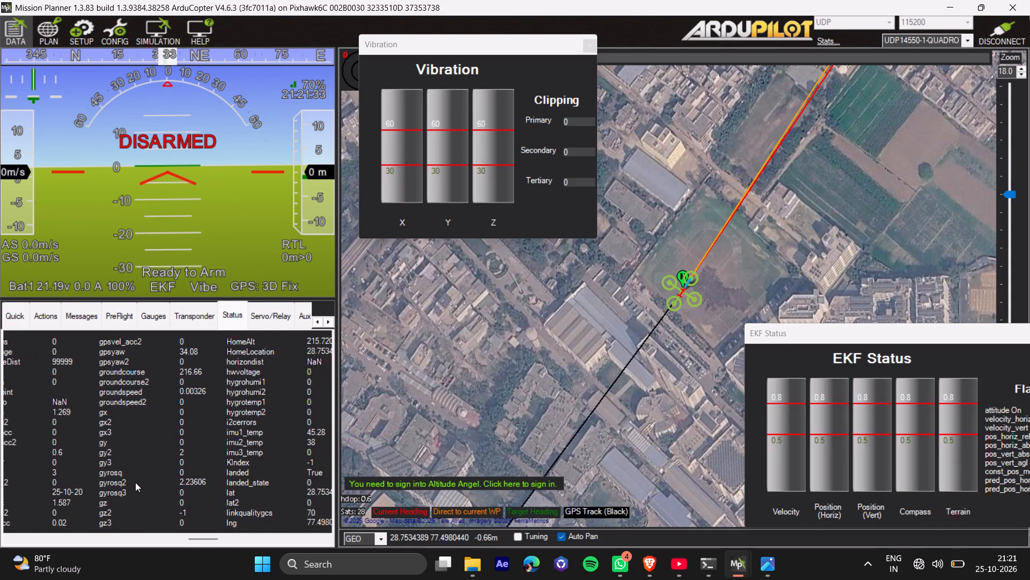
{"action": "scroll", "coordinate": [135, 482], "scroll_direction": "down", "scroll_amount": 2}
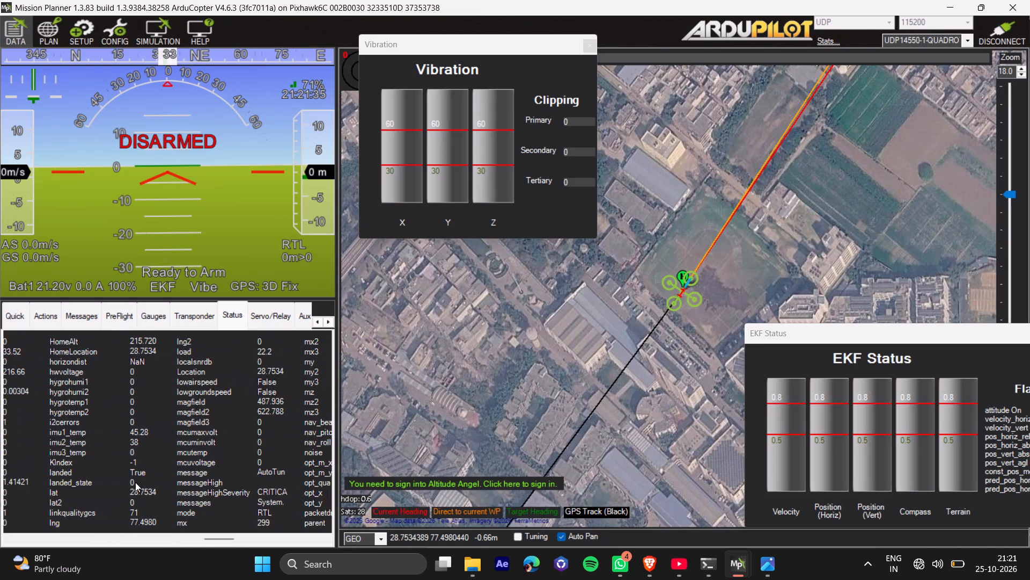
{"action": "scroll", "coordinate": [135, 482], "scroll_direction": "down", "scroll_amount": 2}
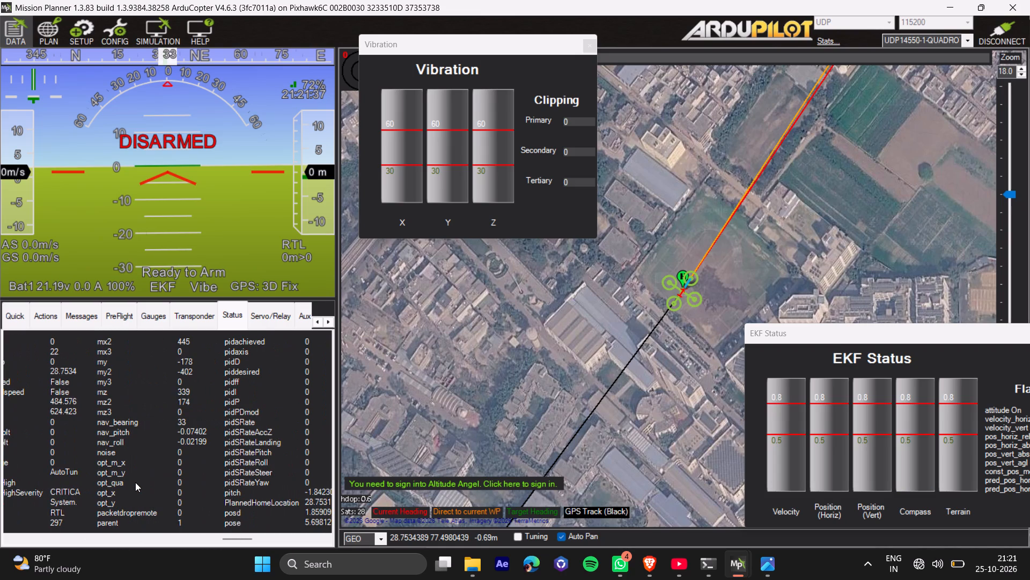
{"action": "scroll", "coordinate": [135, 482], "scroll_direction": "down", "scroll_amount": 1}
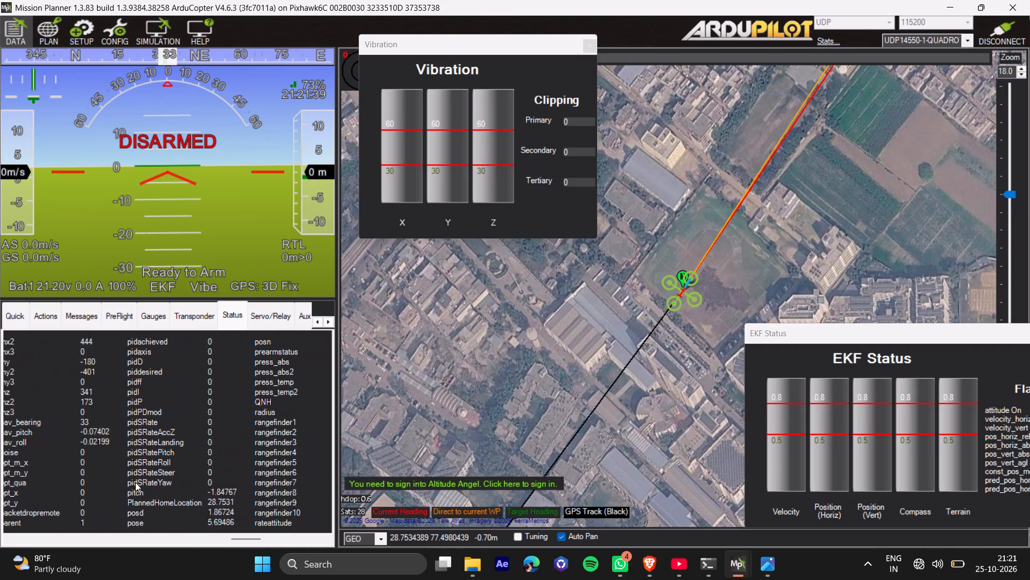
{"action": "scroll", "coordinate": [135, 482], "scroll_direction": "down", "scroll_amount": 2}
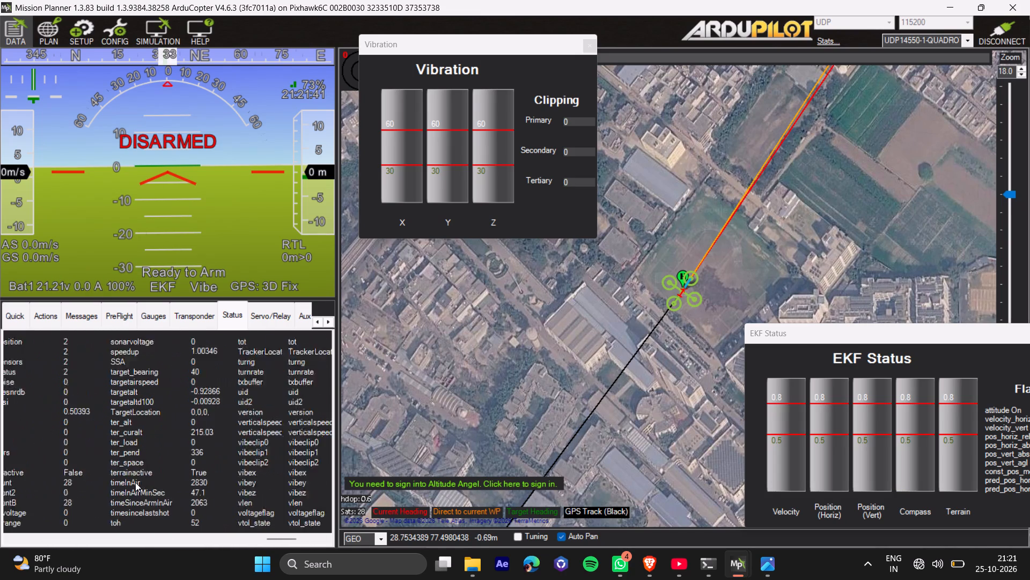
{"action": "scroll", "coordinate": [135, 482], "scroll_direction": "down", "scroll_amount": 1}
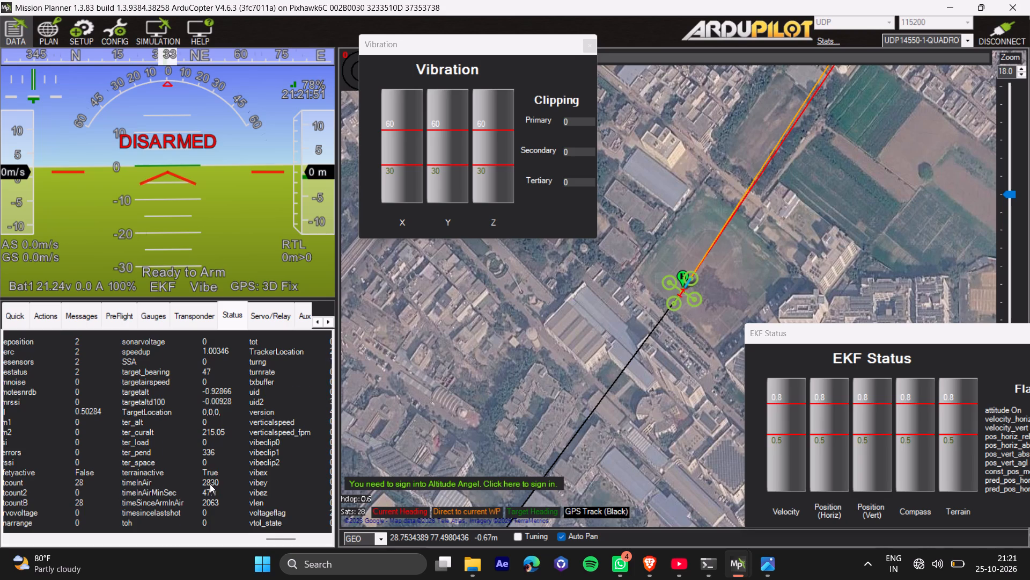
{"action": "scroll", "coordinate": [210, 484], "scroll_direction": "up", "scroll_amount": 4, "text": "ctrl"}
{"action": "scroll", "coordinate": [210, 484], "scroll_direction": "down", "scroll_amount": 5, "text": "ctrl"}
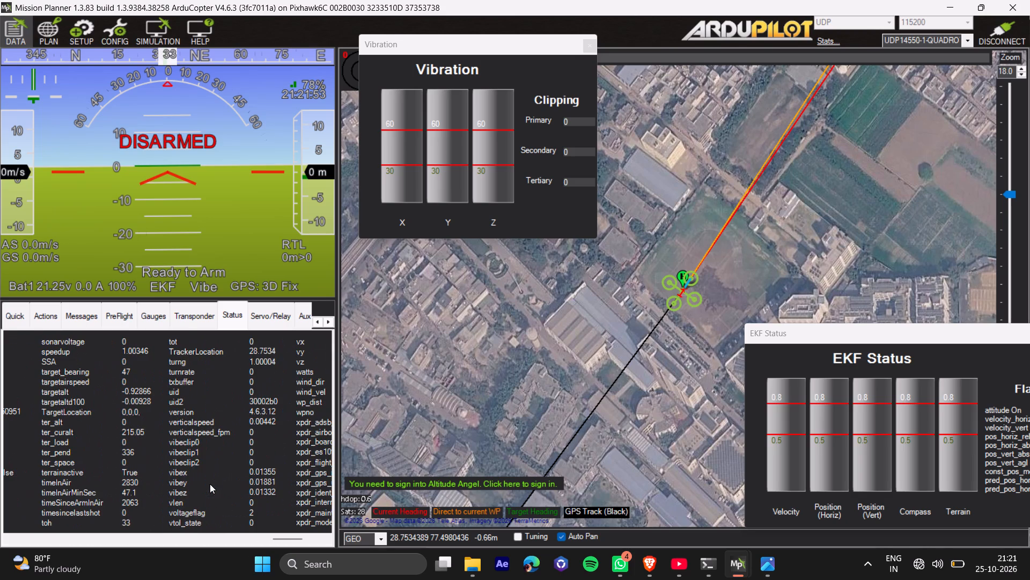
{"action": "scroll", "coordinate": [167, 481], "scroll_direction": "up", "scroll_amount": 1}
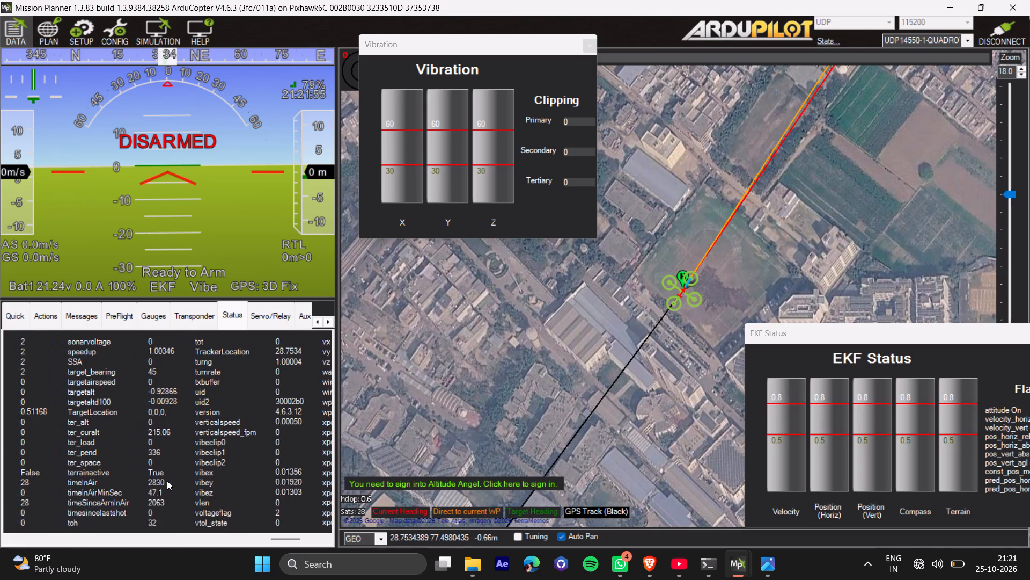
{"action": "scroll", "coordinate": [167, 481], "scroll_direction": "up", "scroll_amount": 1}
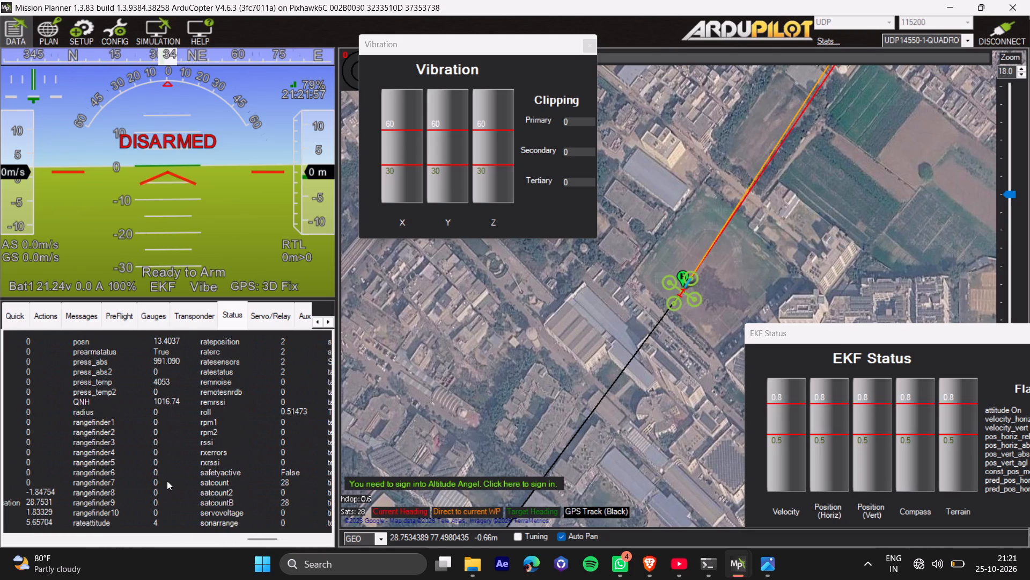